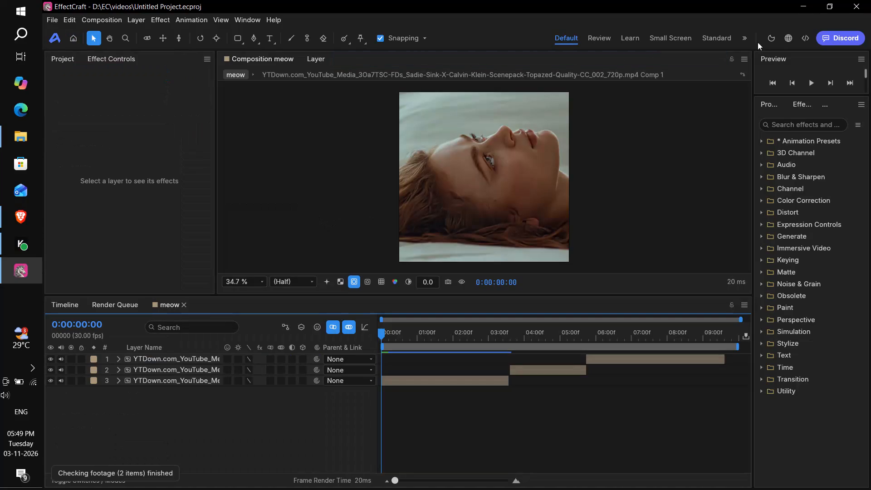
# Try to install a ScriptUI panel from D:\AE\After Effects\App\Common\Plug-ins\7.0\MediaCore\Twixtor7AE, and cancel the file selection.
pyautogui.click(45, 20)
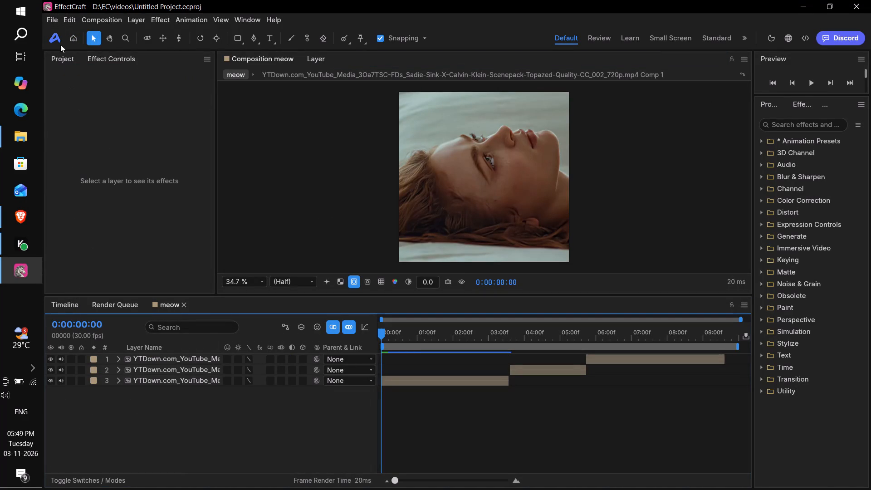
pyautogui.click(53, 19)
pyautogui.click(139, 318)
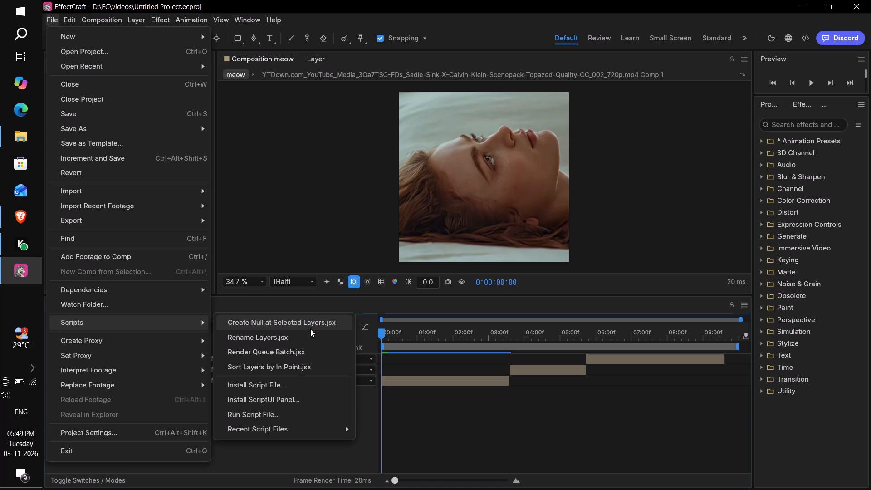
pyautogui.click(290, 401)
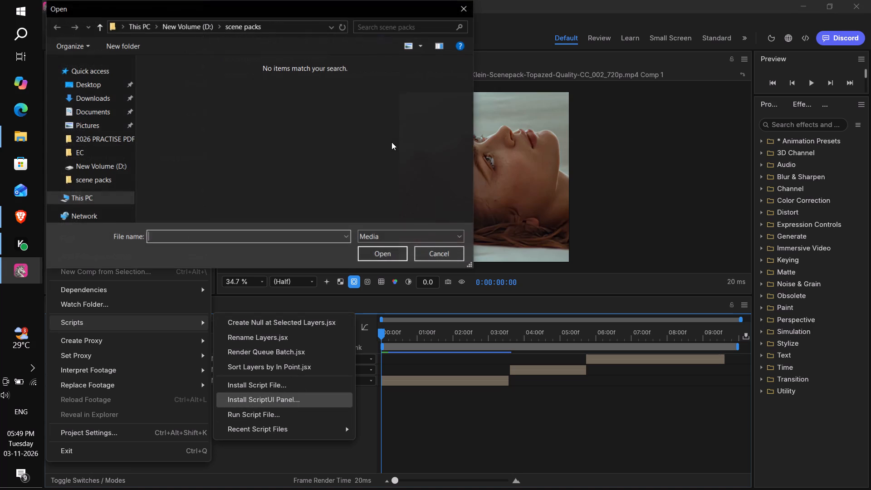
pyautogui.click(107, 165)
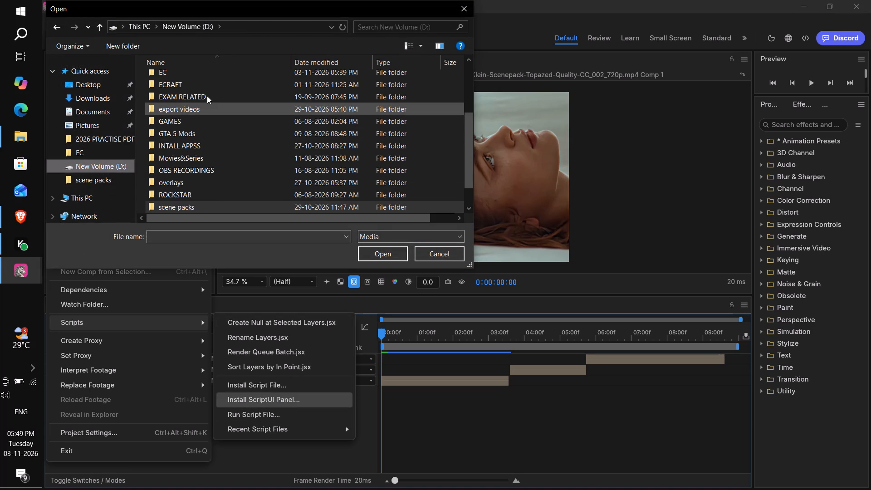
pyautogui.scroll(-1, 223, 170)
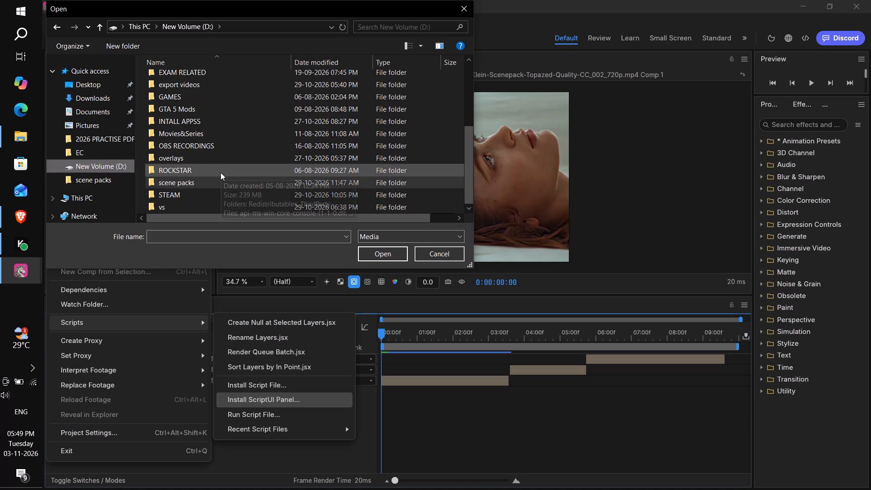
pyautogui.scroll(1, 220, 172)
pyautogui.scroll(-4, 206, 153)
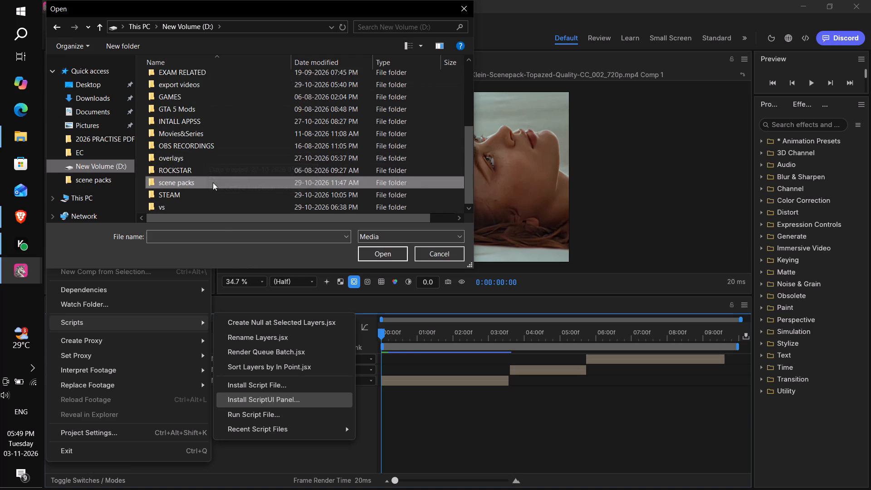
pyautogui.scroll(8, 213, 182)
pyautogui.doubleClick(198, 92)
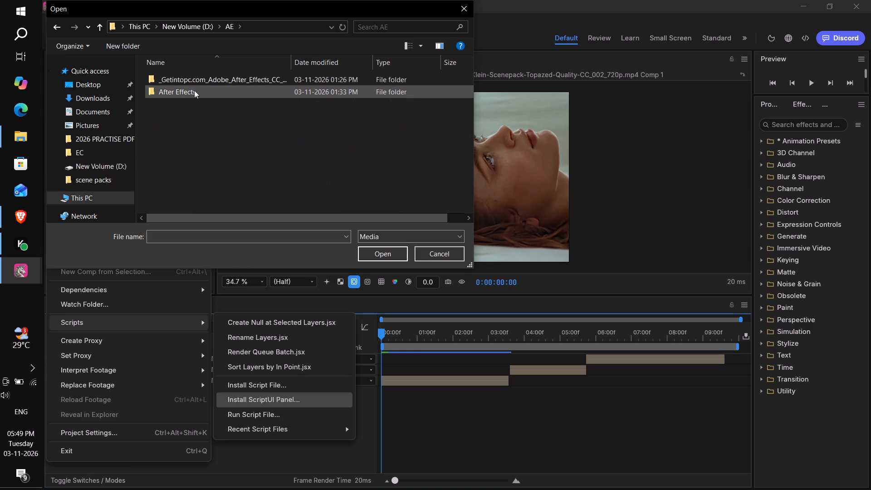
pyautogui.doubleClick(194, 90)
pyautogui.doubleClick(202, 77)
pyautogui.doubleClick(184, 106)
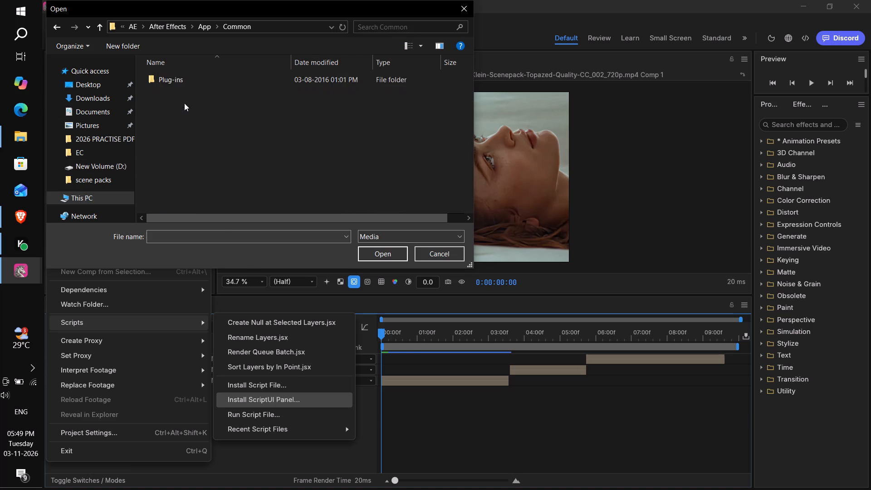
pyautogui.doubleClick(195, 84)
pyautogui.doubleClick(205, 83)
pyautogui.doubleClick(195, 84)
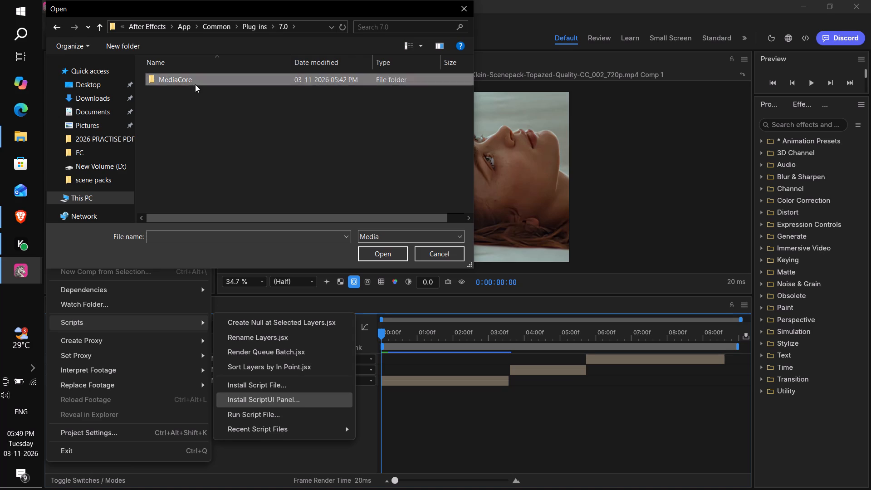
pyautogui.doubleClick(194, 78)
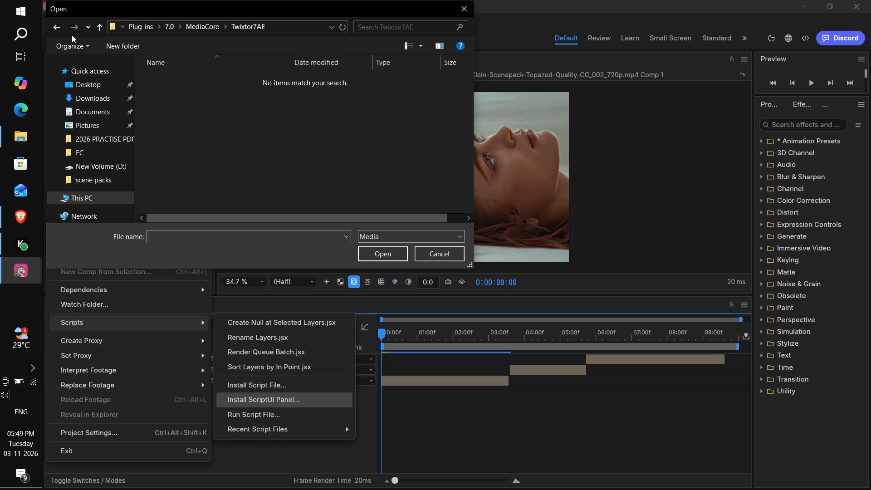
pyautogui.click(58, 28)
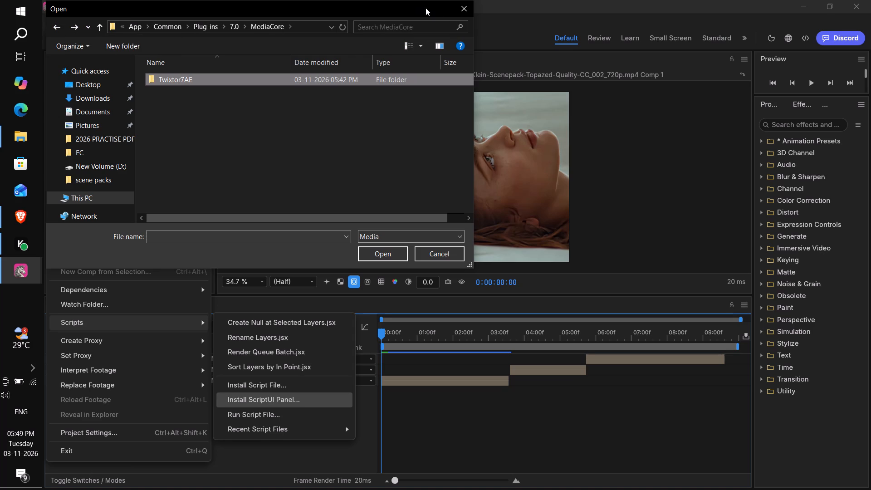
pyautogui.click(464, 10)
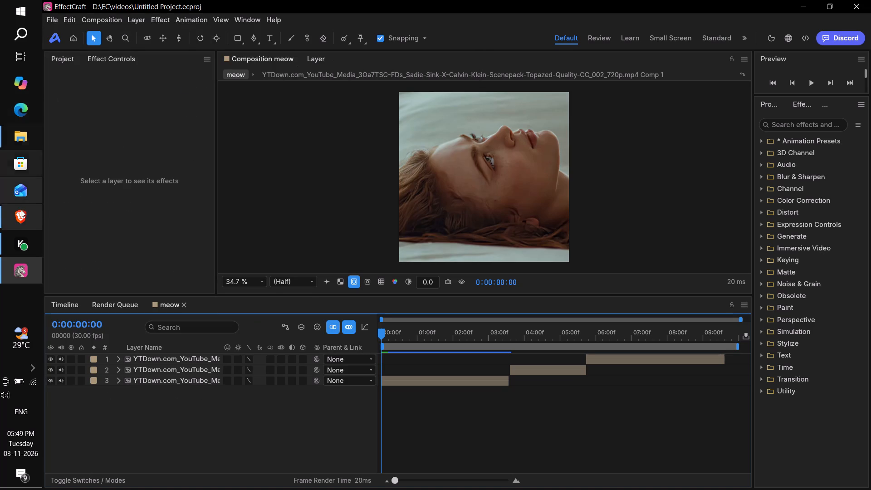
# Switch to File Explorer and copy all four .aex plugin files from the Twixtor7AE folder under Plug-ins\7.0\MediaCore.
pyautogui.click(18, 140)
pyautogui.tripleClick(175, 70)
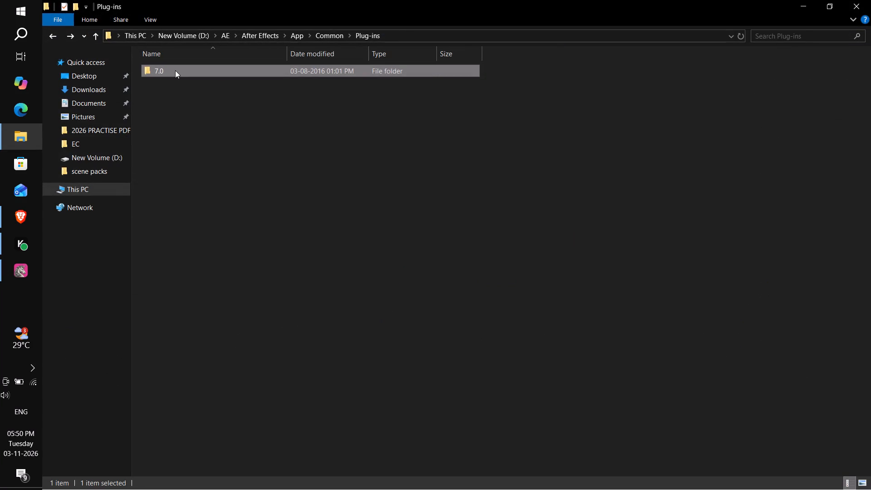
pyautogui.click(175, 70)
pyautogui.doubleClick(175, 70)
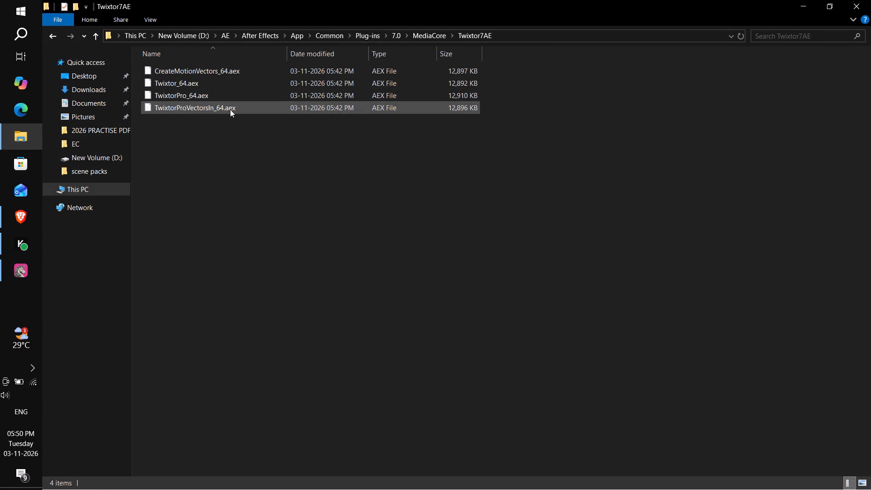
pyautogui.moveTo(204, 140); pyautogui.dragTo(231, 63)
pyautogui.rightClick(239, 71)
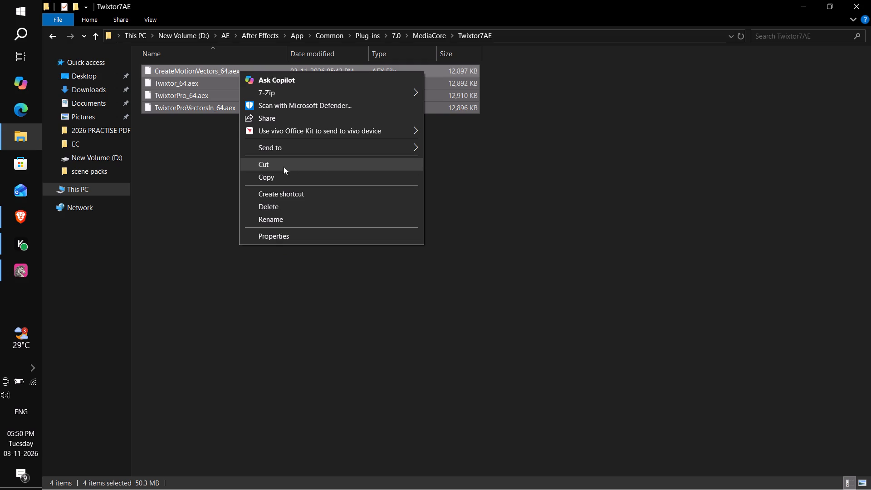
pyautogui.click(269, 175)
# Check the REVisionFX.Effections.Plus.v25.8 folder in D:\EC, and create a new folder named eeecc in D:\EC.
pyautogui.click(50, 35)
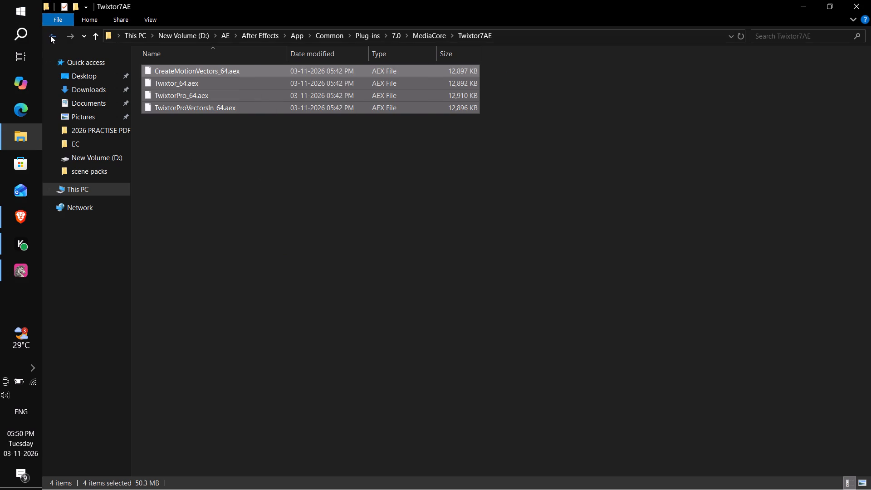
pyautogui.click(50, 35)
pyautogui.click(50, 35)
pyautogui.tripleClick(50, 35)
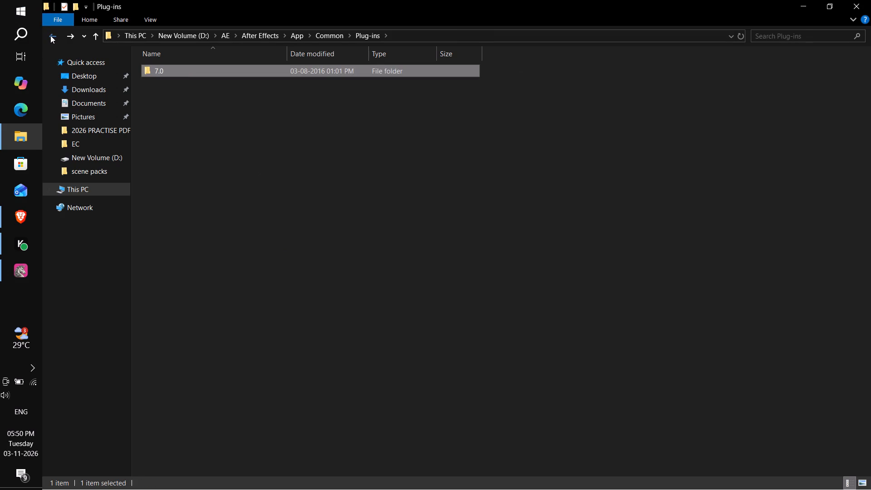
pyautogui.click(50, 35)
pyautogui.click(50, 35)
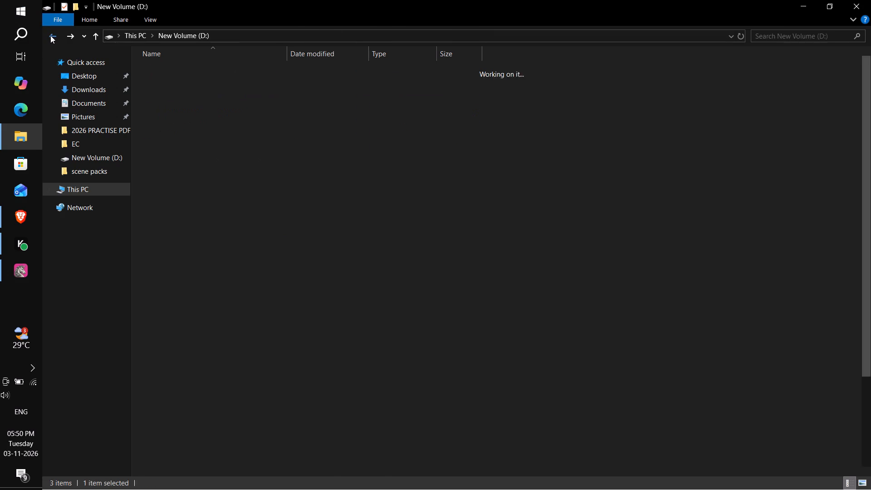
pyautogui.doubleClick(233, 158)
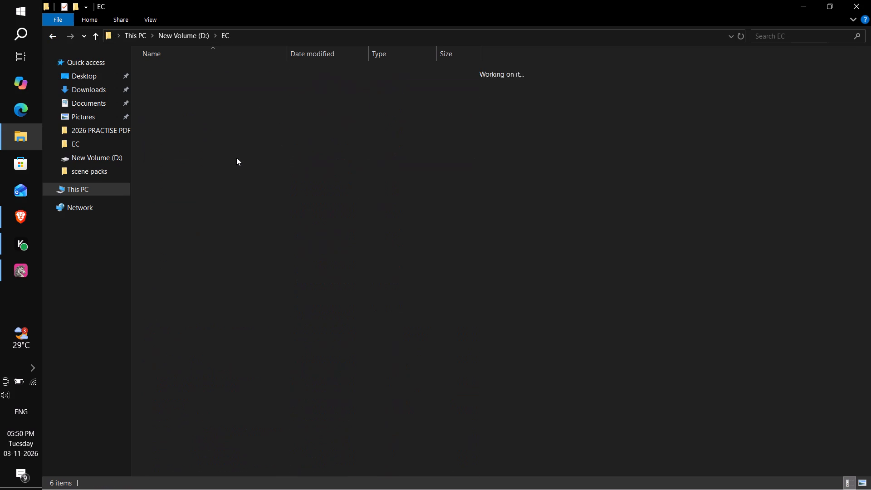
pyautogui.doubleClick(206, 70)
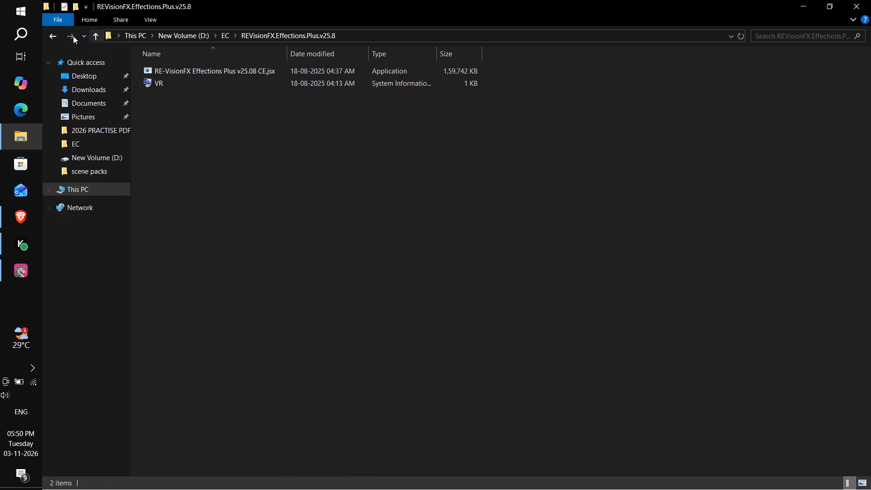
pyautogui.click(51, 33)
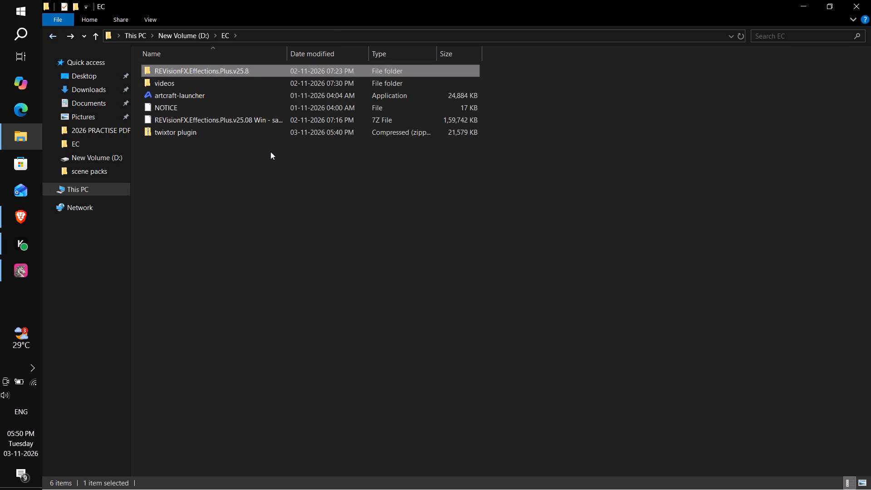
pyautogui.rightClick(270, 152)
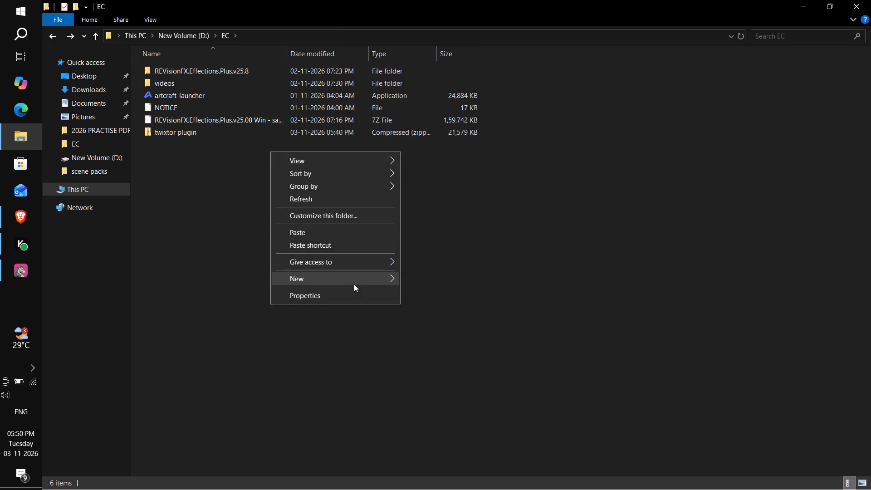
pyautogui.click(424, 285)
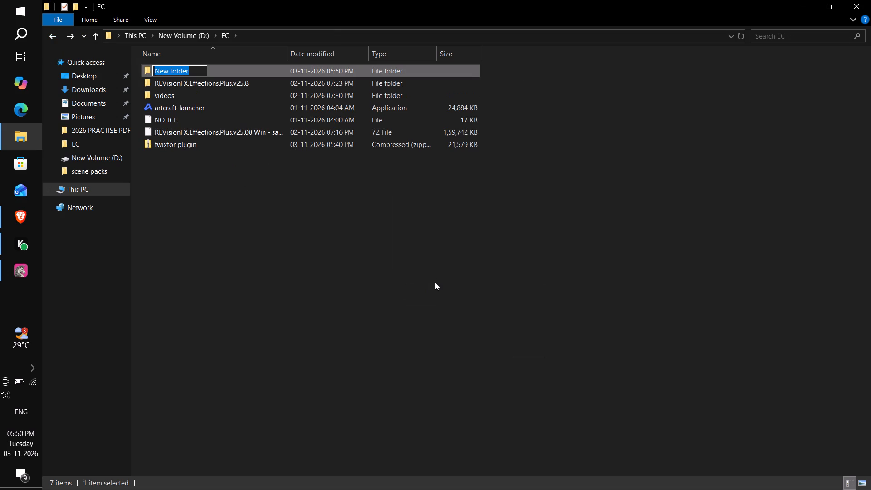
pyautogui.write('eeecc')
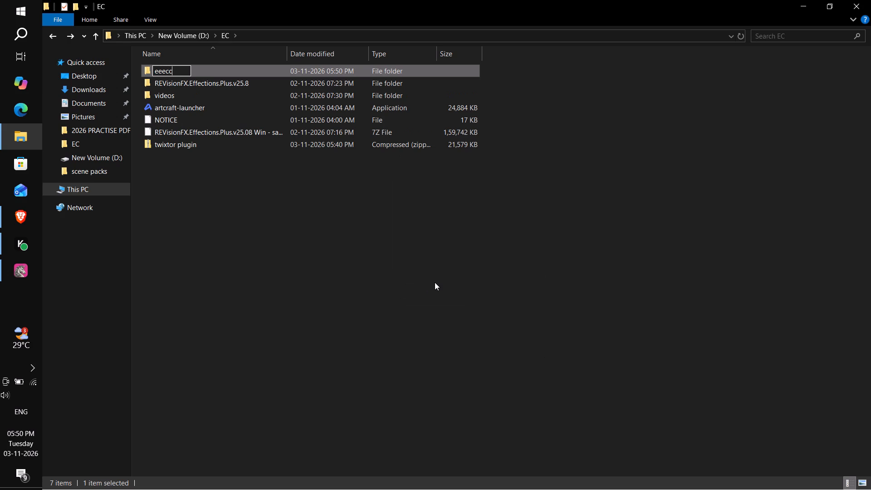
pyautogui.click(414, 281)
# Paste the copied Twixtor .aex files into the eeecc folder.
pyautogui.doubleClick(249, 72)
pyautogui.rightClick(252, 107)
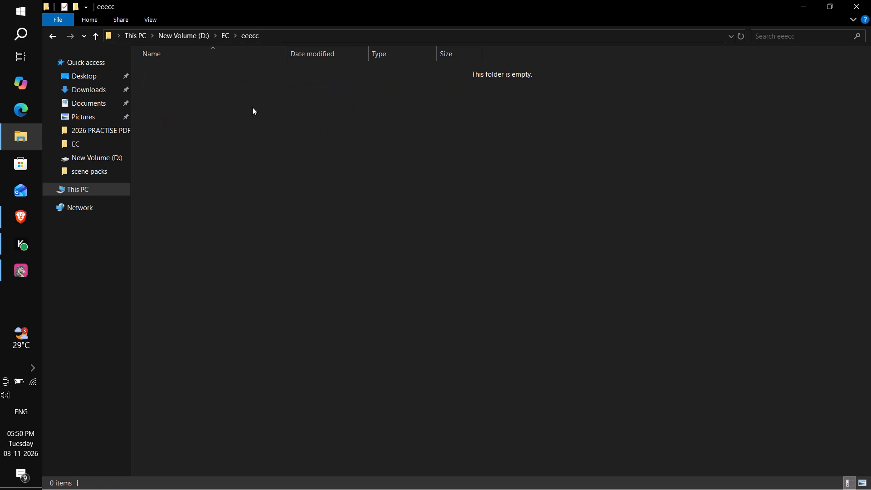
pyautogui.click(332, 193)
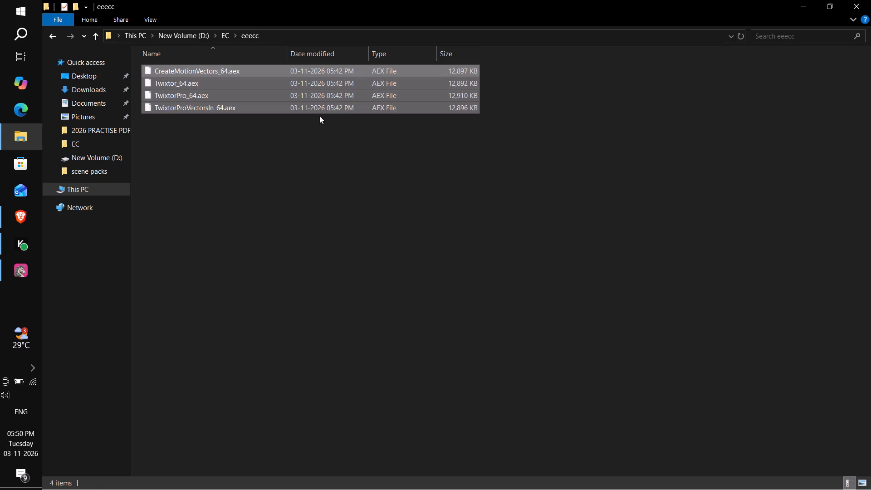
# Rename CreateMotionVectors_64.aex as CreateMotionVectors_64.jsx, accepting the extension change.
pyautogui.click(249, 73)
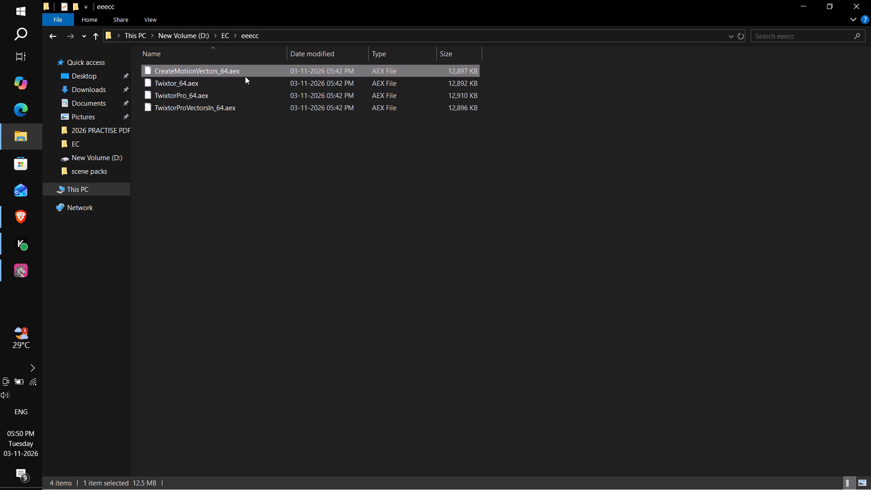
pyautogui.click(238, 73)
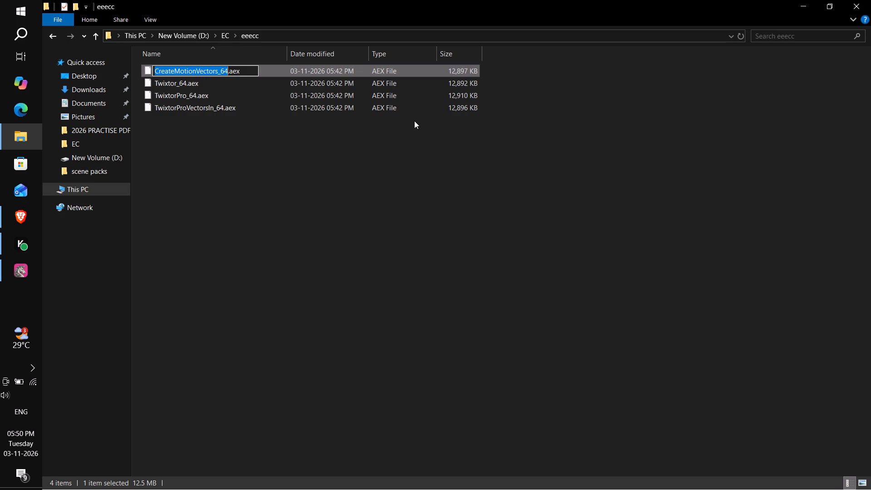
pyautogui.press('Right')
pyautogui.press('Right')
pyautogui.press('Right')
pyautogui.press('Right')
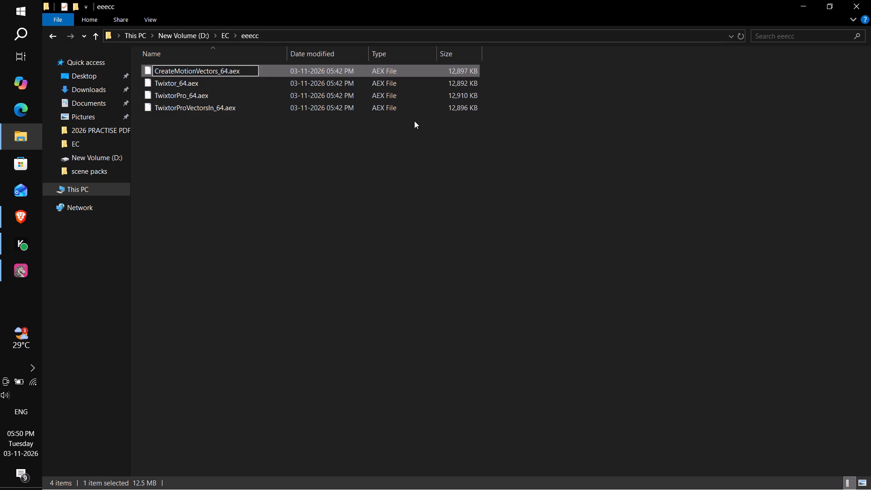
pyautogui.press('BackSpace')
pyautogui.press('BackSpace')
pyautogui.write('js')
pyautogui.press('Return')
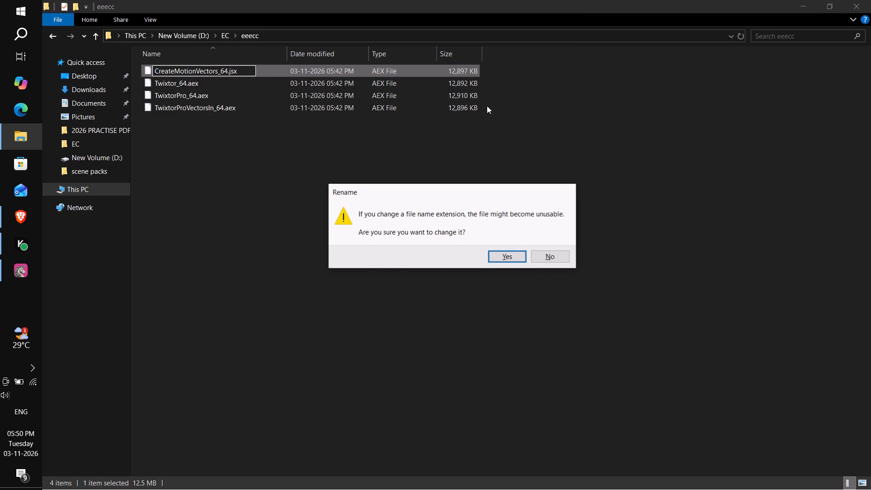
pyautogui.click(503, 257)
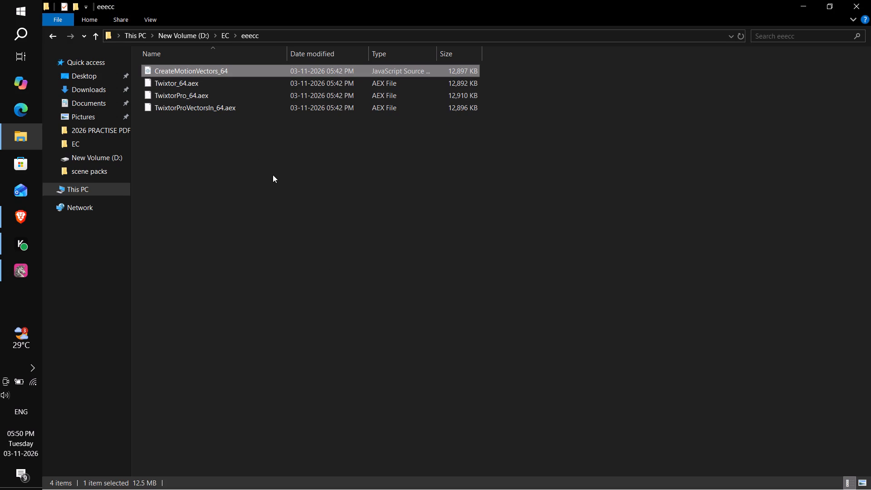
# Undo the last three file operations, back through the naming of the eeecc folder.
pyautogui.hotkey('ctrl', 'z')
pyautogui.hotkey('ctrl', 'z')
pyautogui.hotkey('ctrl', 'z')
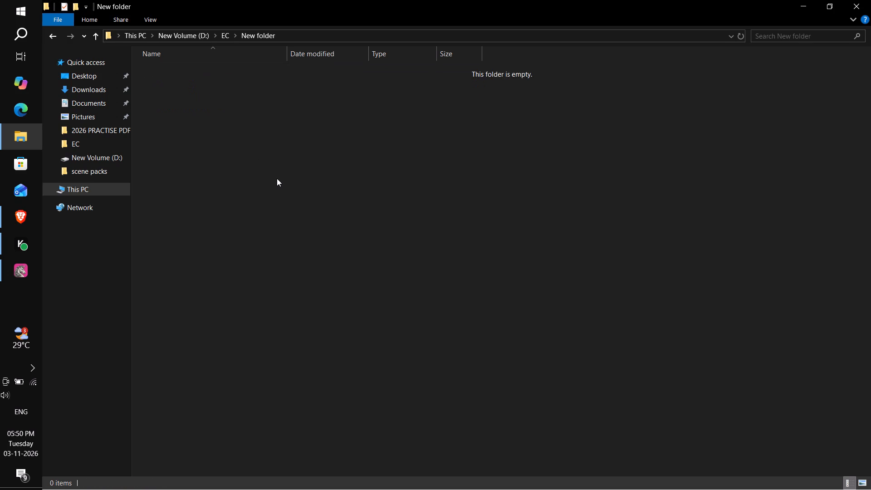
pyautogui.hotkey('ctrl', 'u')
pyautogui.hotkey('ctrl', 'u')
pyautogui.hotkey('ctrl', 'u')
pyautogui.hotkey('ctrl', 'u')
# Paste the copied Twixtor .aex files into the empty New folder in D:\EC.
pyautogui.click(260, 36)
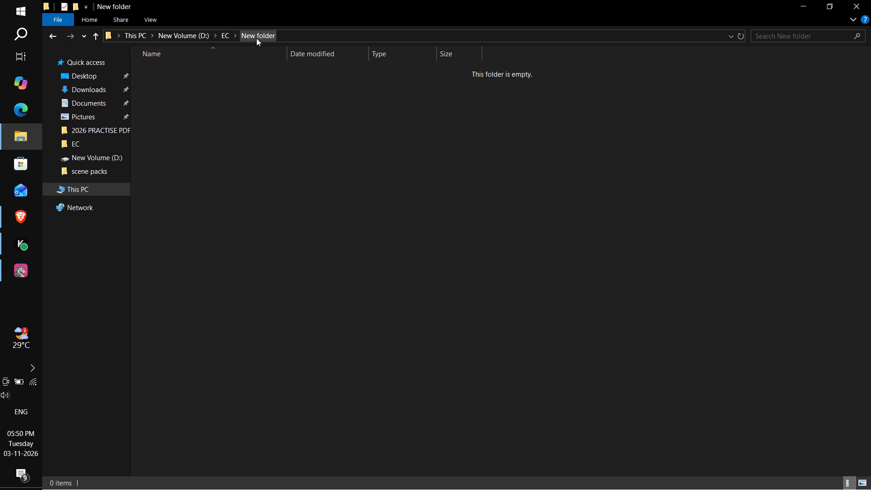
pyautogui.click(215, 34)
pyautogui.click(220, 31)
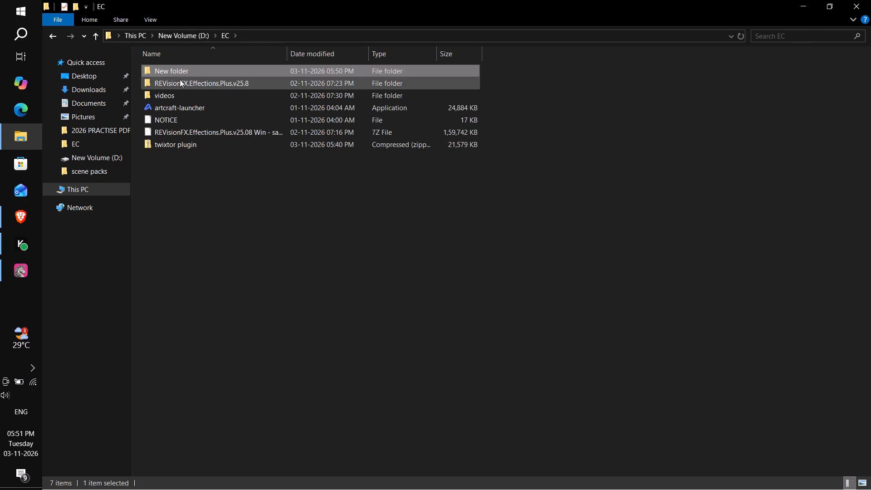
pyautogui.doubleClick(187, 73)
pyautogui.rightClick(230, 86)
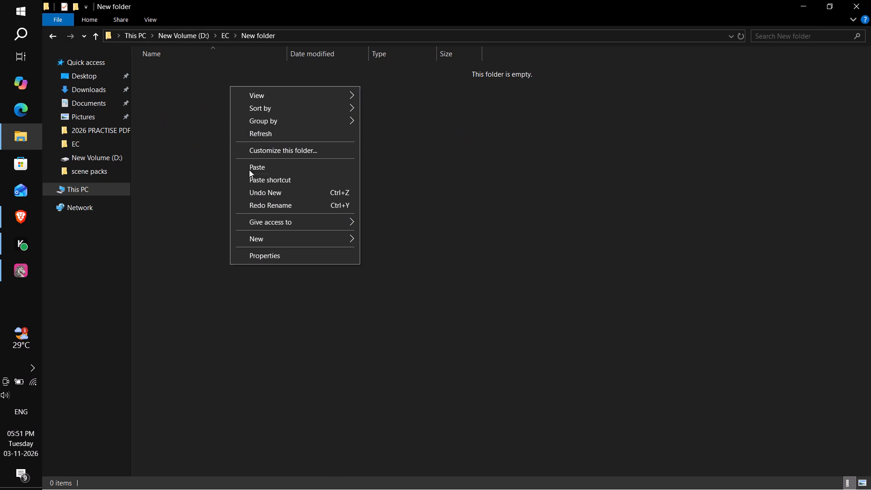
pyautogui.click(260, 169)
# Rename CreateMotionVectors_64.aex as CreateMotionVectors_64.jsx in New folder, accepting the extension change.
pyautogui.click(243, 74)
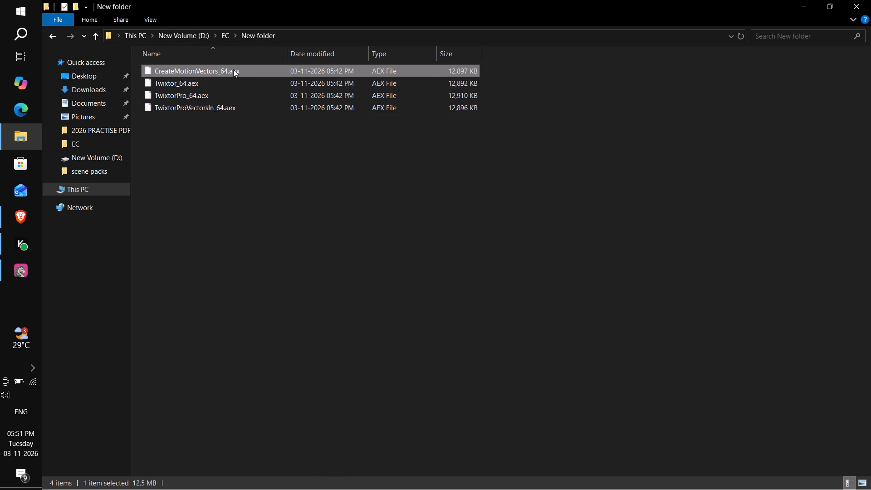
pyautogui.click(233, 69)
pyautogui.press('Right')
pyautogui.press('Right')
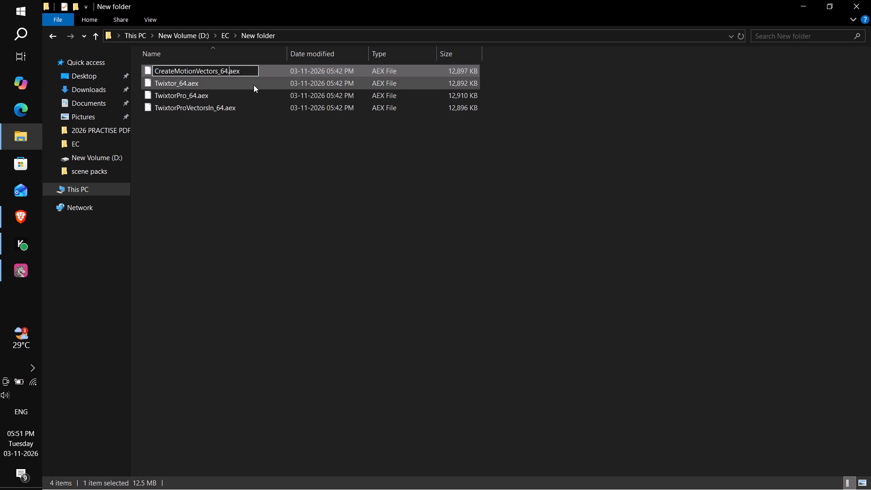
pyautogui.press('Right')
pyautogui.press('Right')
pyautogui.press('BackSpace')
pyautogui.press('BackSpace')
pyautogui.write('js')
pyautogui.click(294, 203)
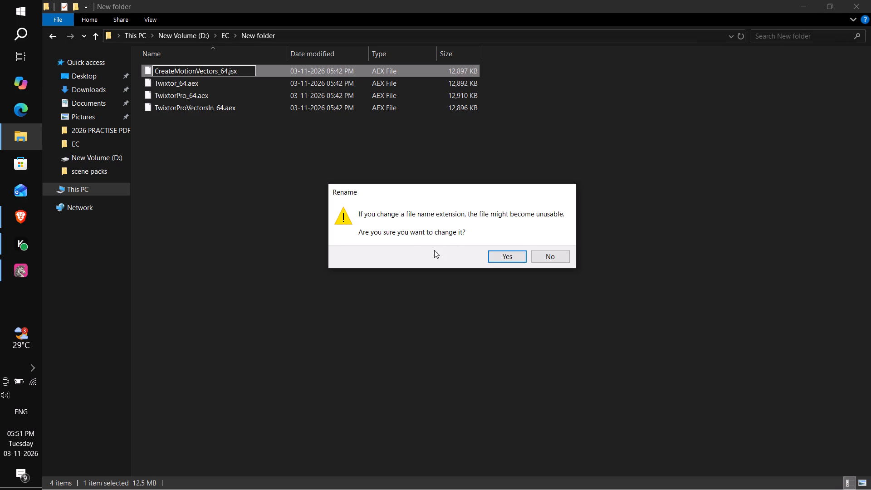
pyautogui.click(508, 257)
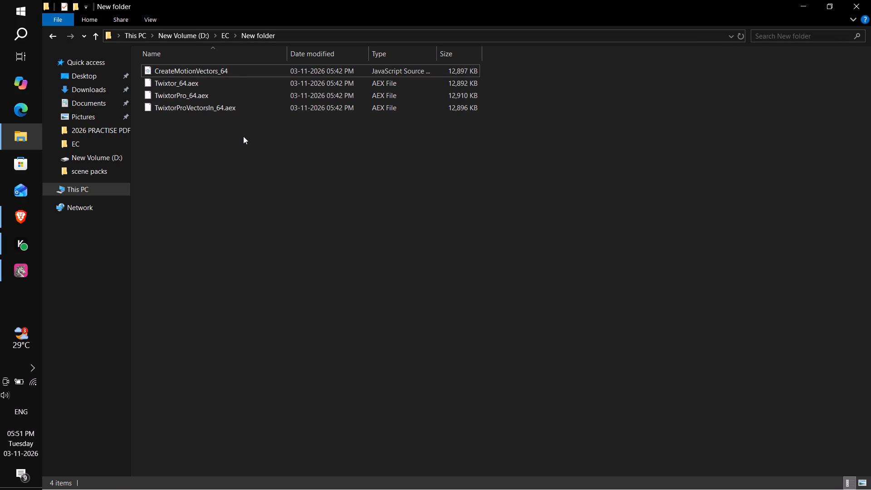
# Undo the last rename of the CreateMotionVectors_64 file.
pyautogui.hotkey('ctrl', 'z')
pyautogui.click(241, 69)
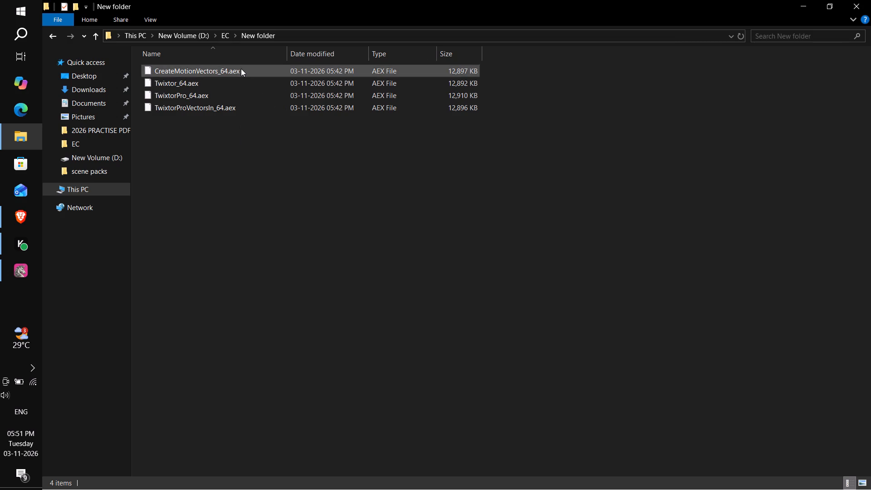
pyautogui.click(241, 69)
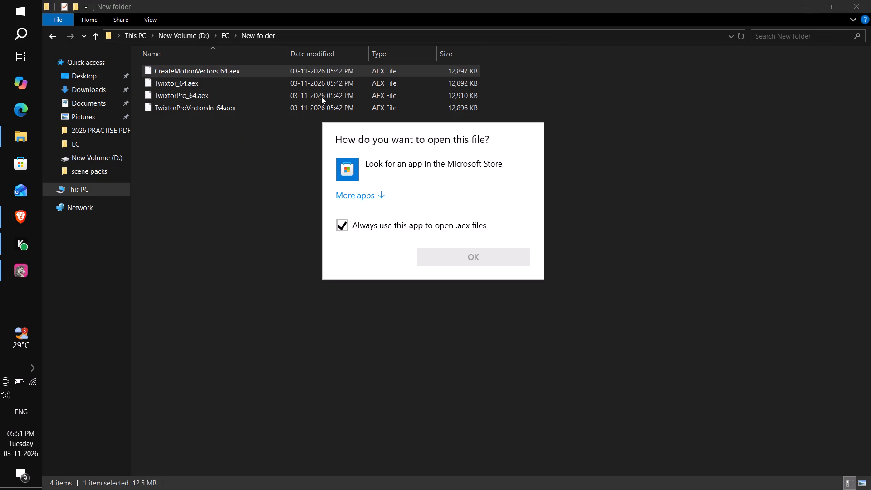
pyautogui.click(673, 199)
# Rename CreateMotionVectors_64.aex as CreateMotionVectors_64.jsx, accepting the extension change.
pyautogui.click(232, 71)
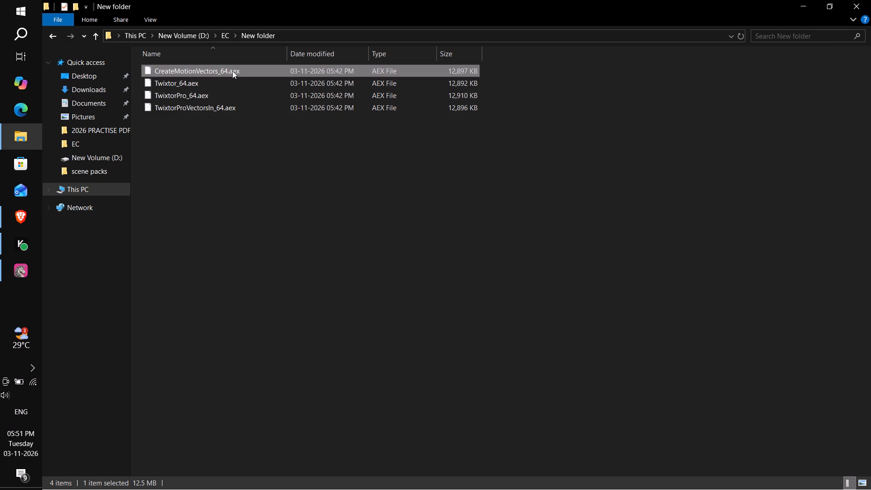
pyautogui.press('Right')
pyautogui.press('Right')
pyautogui.press('Right')
pyautogui.press('Right')
pyautogui.press('Right')
pyautogui.press('Right')
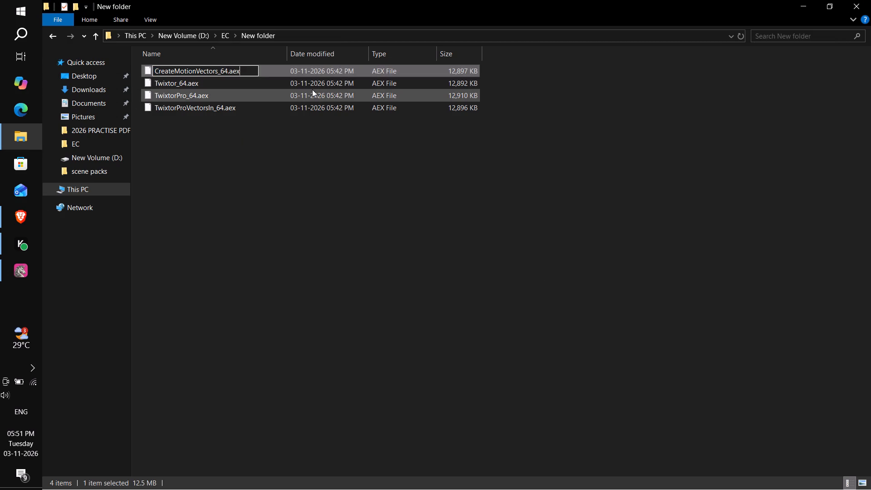
pyautogui.press('BackSpace')
pyautogui.press('BackSpace')
pyautogui.press('BackSpace')
pyautogui.write('jsx')
pyautogui.press('Return')
pyautogui.press('Return')
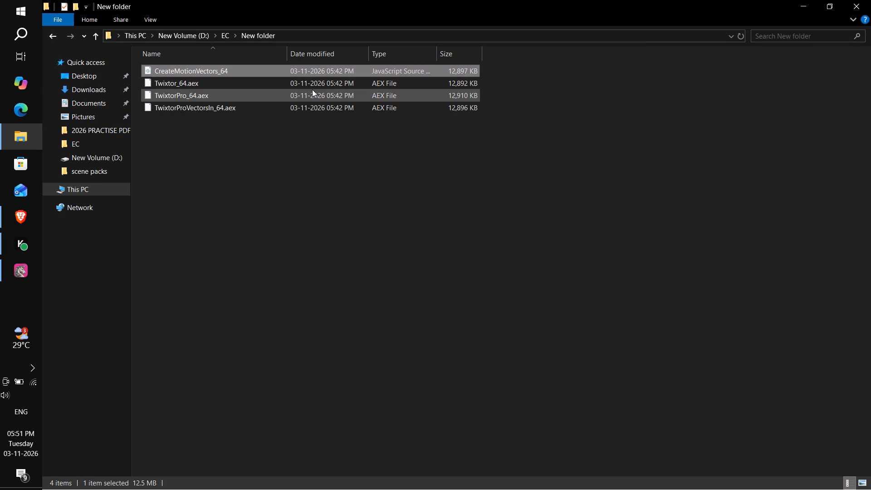
# Append .jsx to the displayed name of the CreateMotionVectors_64 JavaScript file.
pyautogui.click(231, 69)
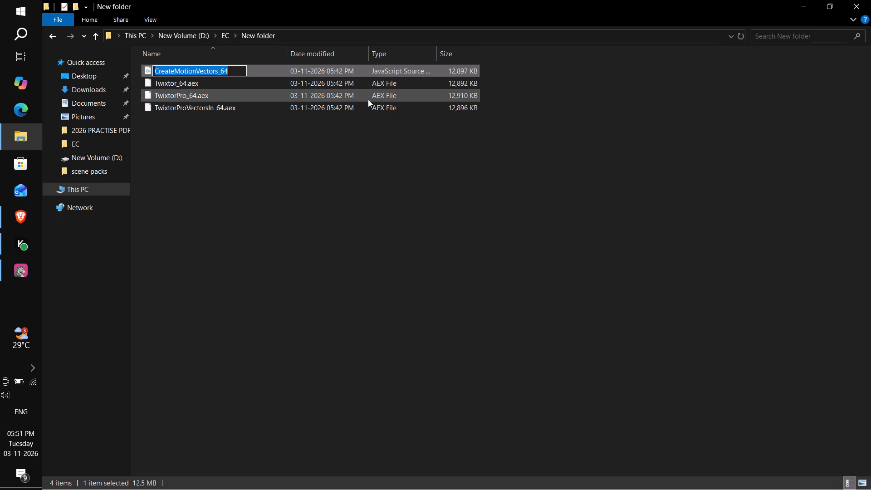
pyautogui.press('Right')
pyautogui.press('.')
pyautogui.write('jsx')
pyautogui.press('Return')
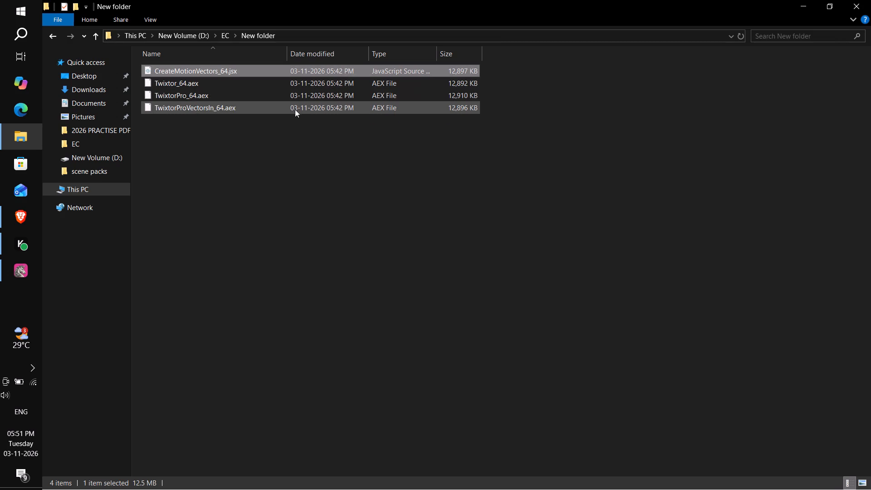
# Rename Twixtor_64.aex as Twixtor_64.jsx, accepting the extension change.
pyautogui.click(198, 84)
pyautogui.click(193, 85)
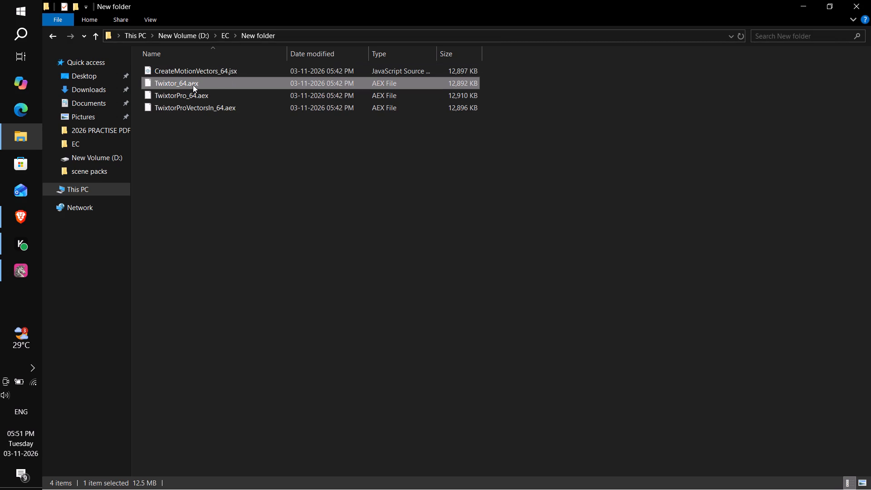
pyautogui.click(197, 83)
pyautogui.press('BackSpace')
pyautogui.press('BackSpace')
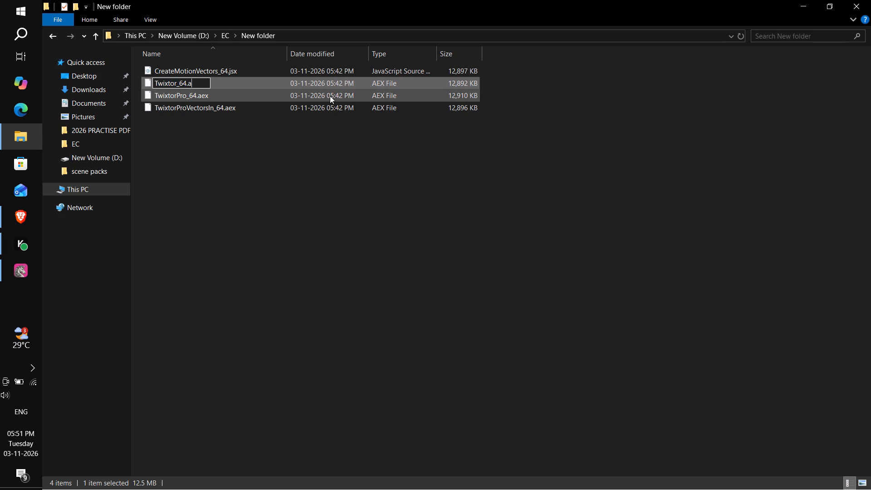
pyautogui.press('BackSpace')
pyautogui.write('jsx')
pyautogui.press('Return')
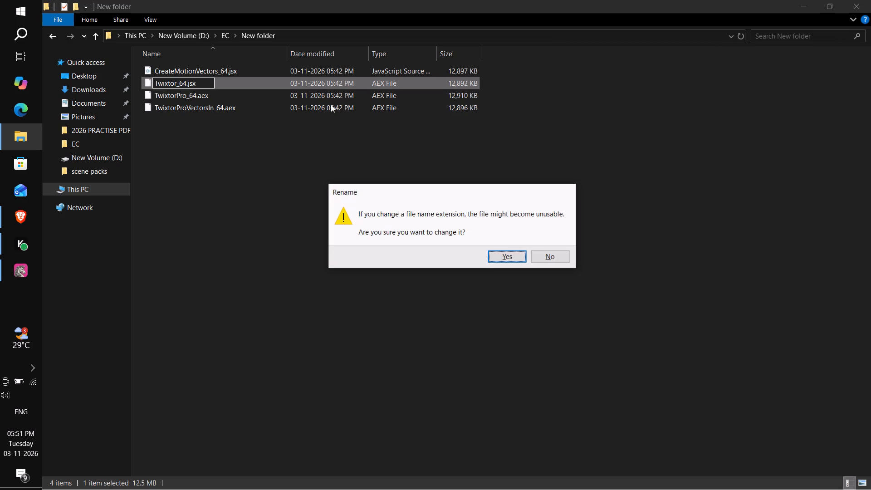
pyautogui.click(512, 261)
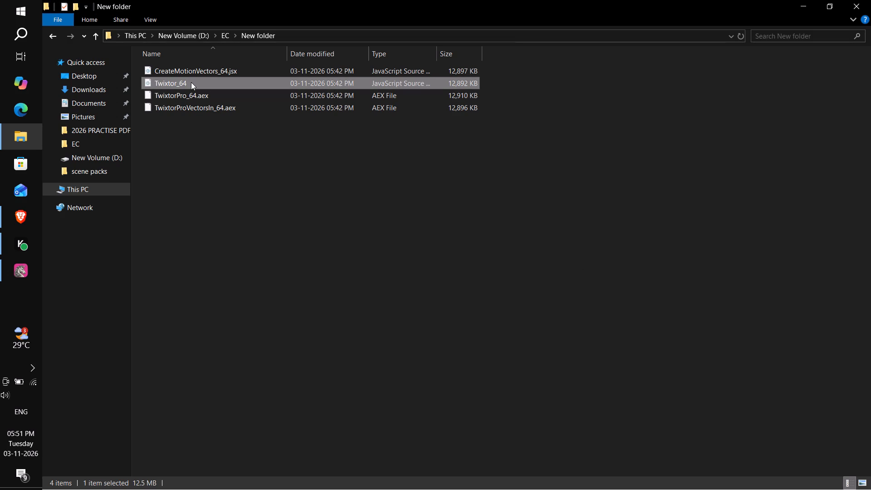
# Append .jsx to the displayed name of the Twixtor_64 JavaScript file.
pyautogui.click(191, 82)
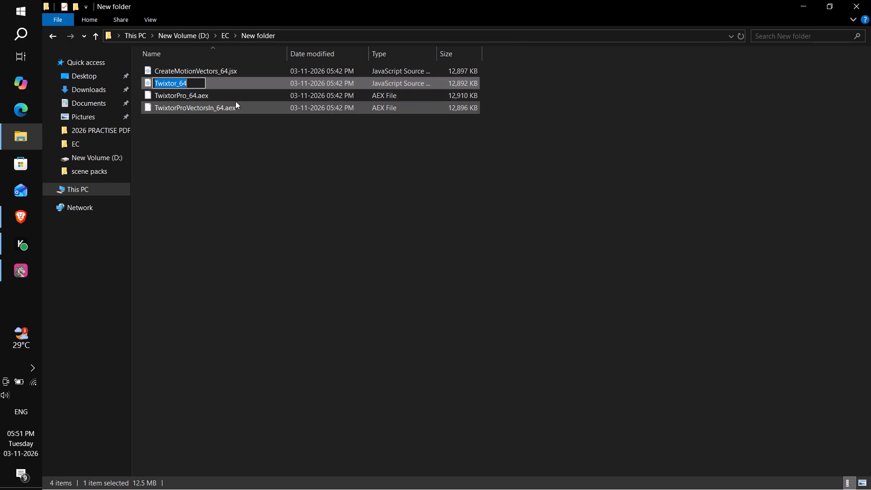
pyautogui.press('Right')
pyautogui.write('.jsx')
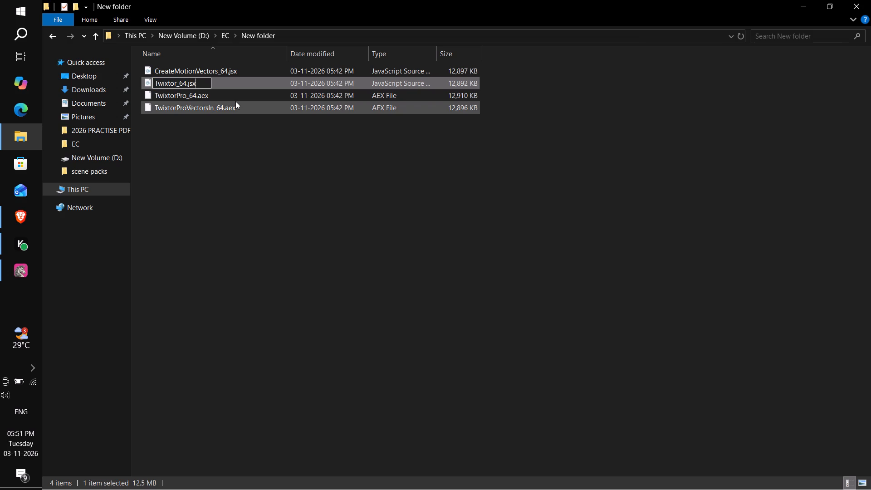
pyautogui.press('Return')
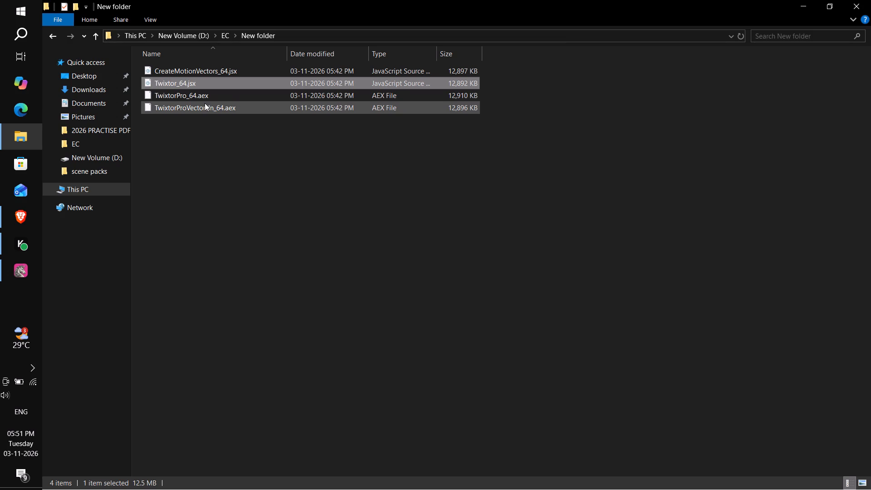
# Strip the aex extension from TwixtorPro_64.aex, accept the change, and rename the file as TwixtorPro_64.jsx.
pyautogui.click(210, 98)
pyautogui.click(199, 95)
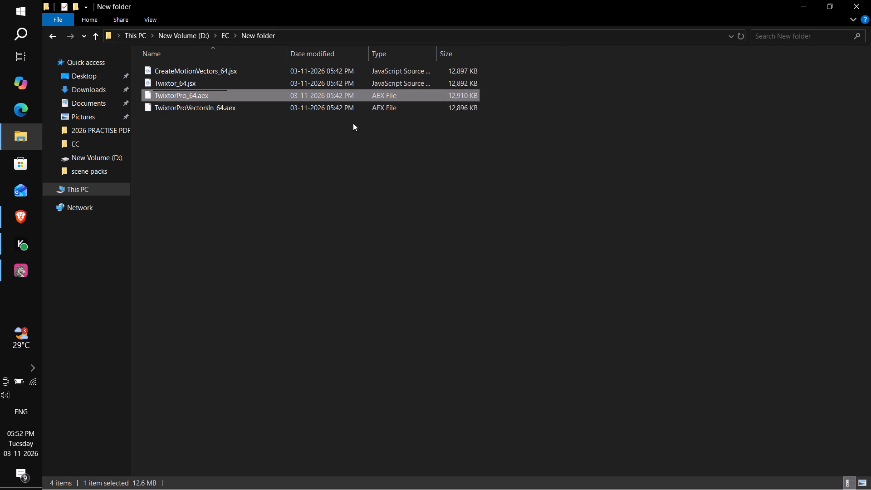
pyautogui.press('Right')
pyautogui.press('Right')
pyautogui.press('Right')
pyautogui.press('Right')
pyautogui.press('BackSpace')
pyautogui.press('BackSpace')
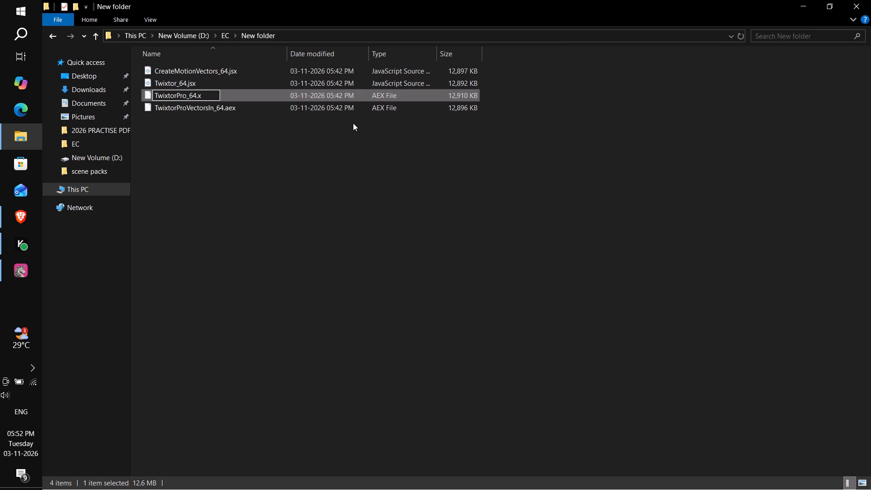
pyautogui.press('Right')
pyautogui.press('BackSpace')
pyautogui.press('Return')
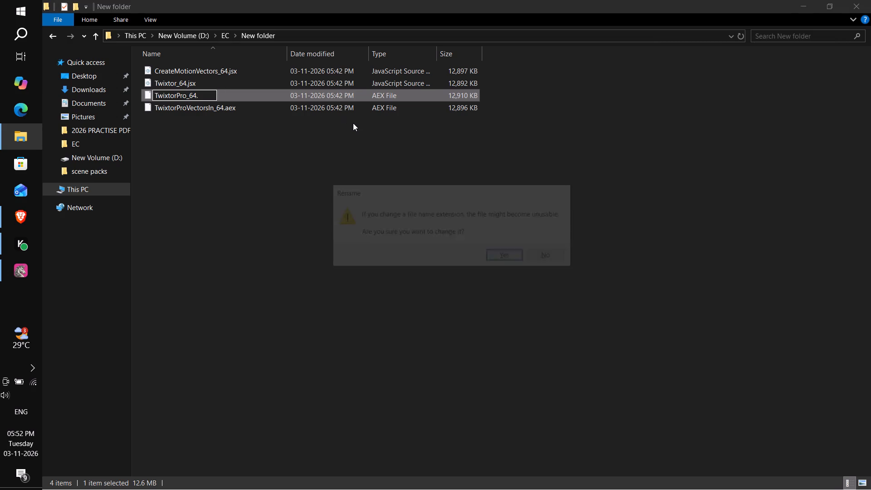
pyautogui.press('Return')
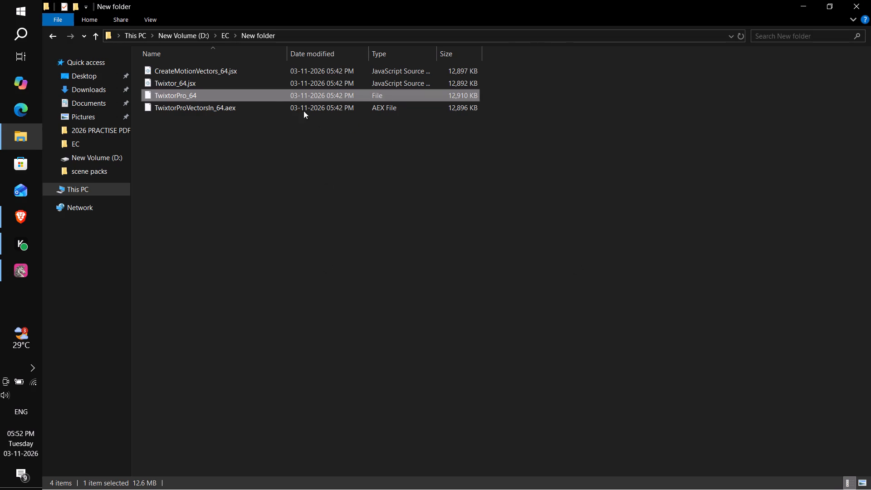
pyautogui.click(197, 96)
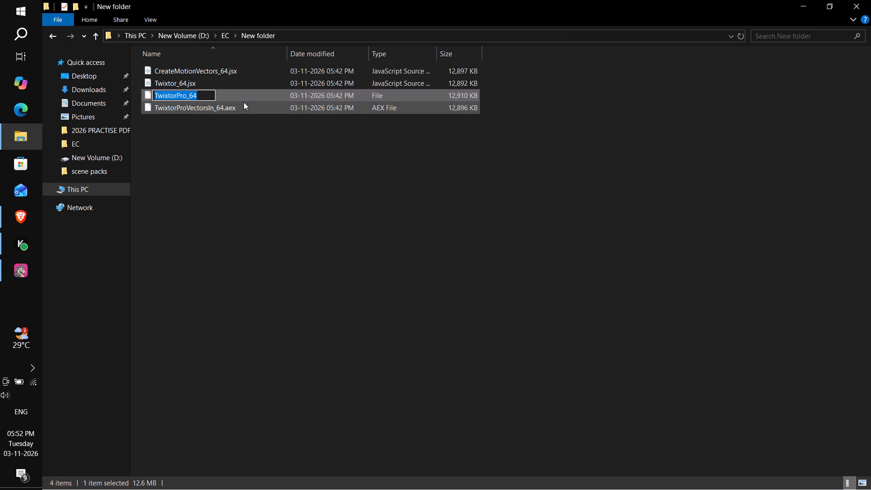
pyautogui.press('Right')
pyautogui.write('.jsx')
pyautogui.press('Return')
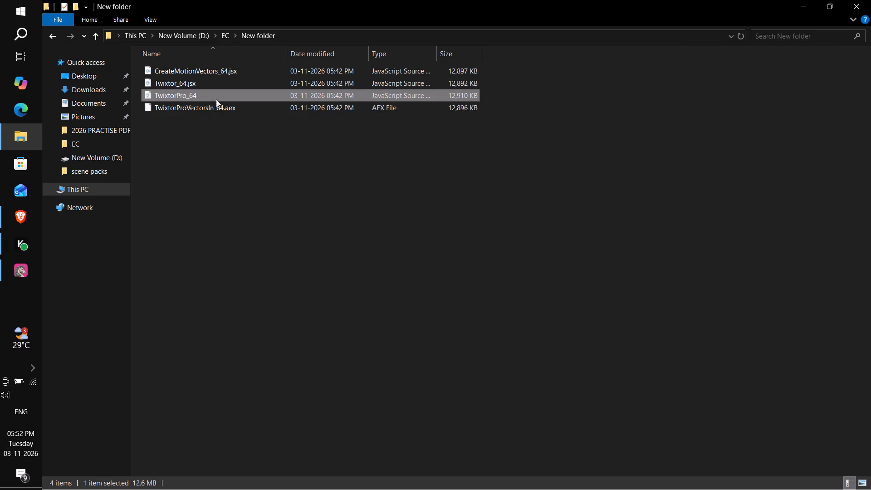
# Strip the .aex extension from TwixtorProVectorsIn_64.aex, accept the change, and rename the file as TwixtorProVectorsIn_64.jsx.
pyautogui.click(230, 107)
pyautogui.click(235, 108)
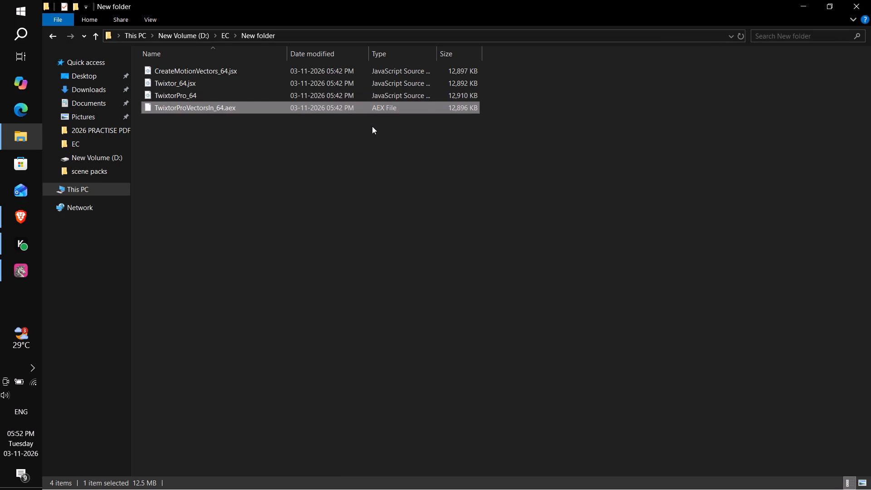
pyautogui.press('Right')
pyautogui.press('Right')
pyautogui.press('Right')
pyautogui.press('Right')
pyautogui.press('Right')
pyautogui.press('Right')
pyautogui.press('BackSpace')
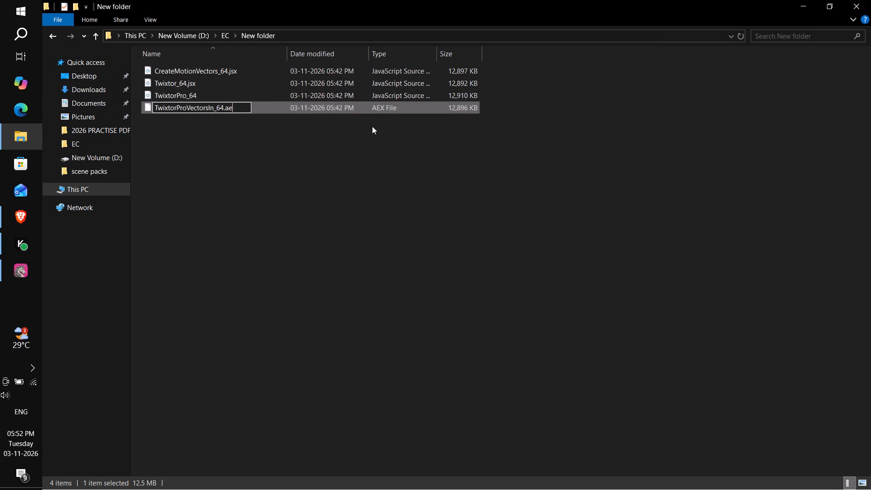
pyautogui.press('BackSpace')
pyautogui.press('BackSpace')
pyautogui.press('BackSpace')
pyautogui.press('Return')
pyautogui.click(509, 257)
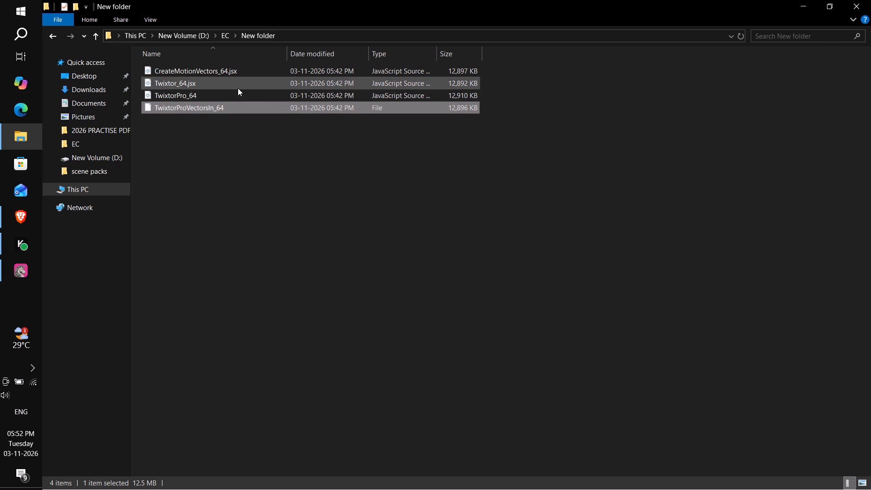
pyautogui.click(229, 106)
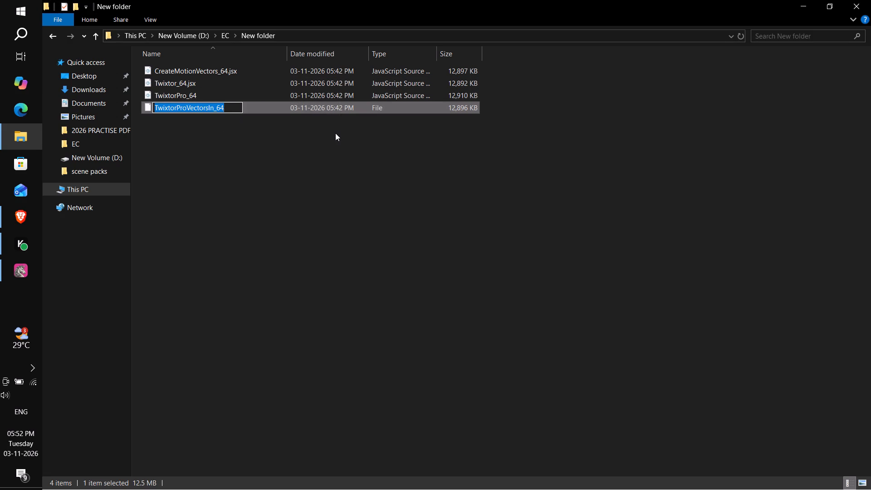
pyautogui.press('Right')
pyautogui.write('.jsx')
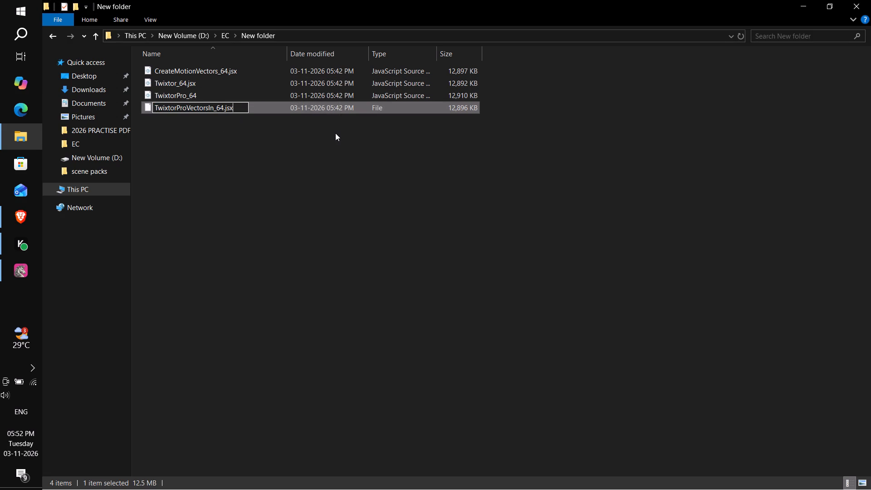
pyautogui.press('Return')
pyautogui.click(335, 137)
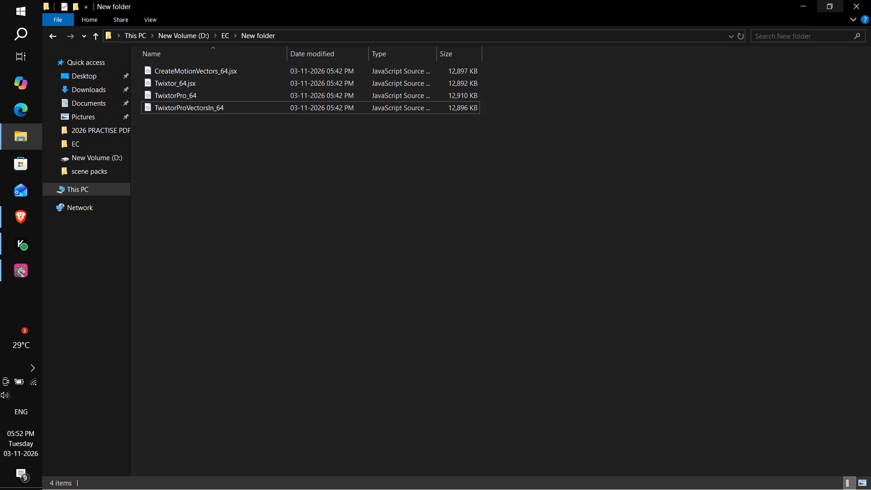
# Switch to EffectCraft and install all four JavaScript files from D:\EC\New folder using Install ScriptUI Panel.
pyautogui.click(0, 276)
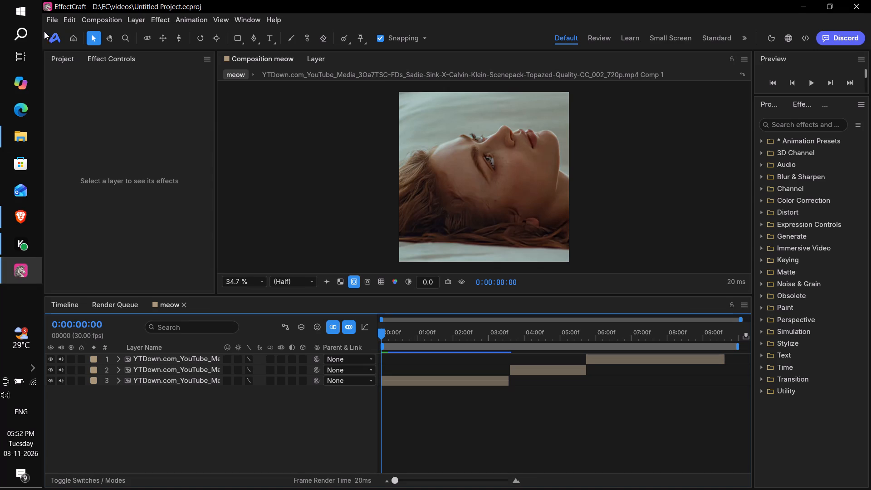
pyautogui.click(50, 21)
pyautogui.click(128, 320)
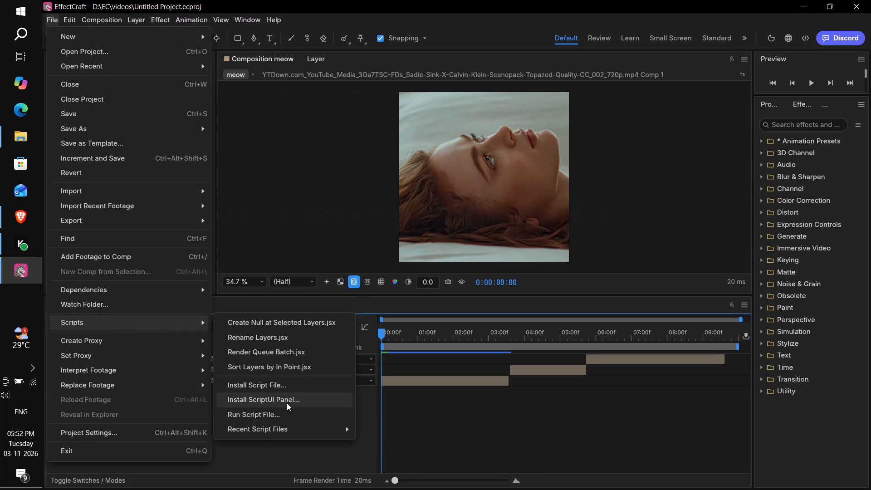
pyautogui.click(302, 400)
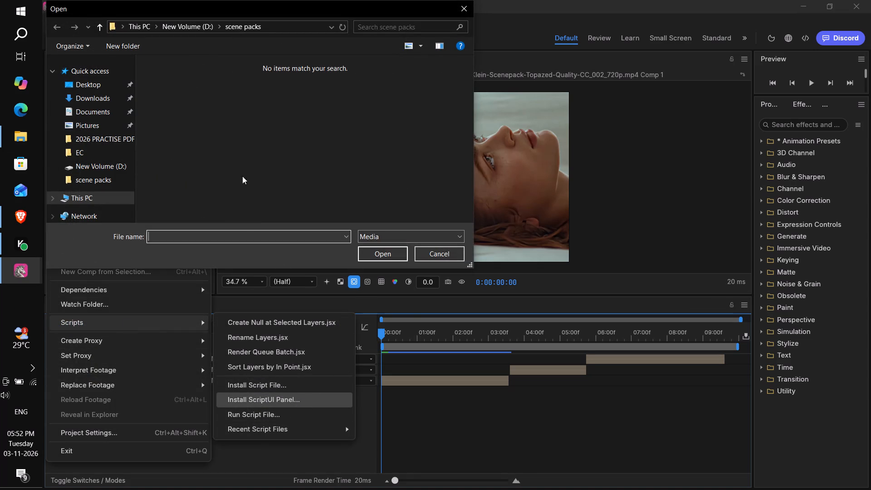
pyautogui.click(97, 199)
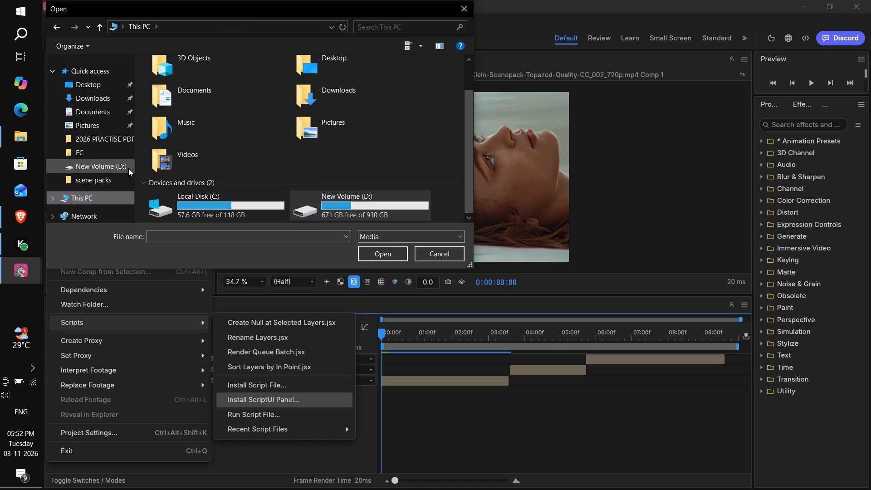
pyautogui.doubleClick(355, 194)
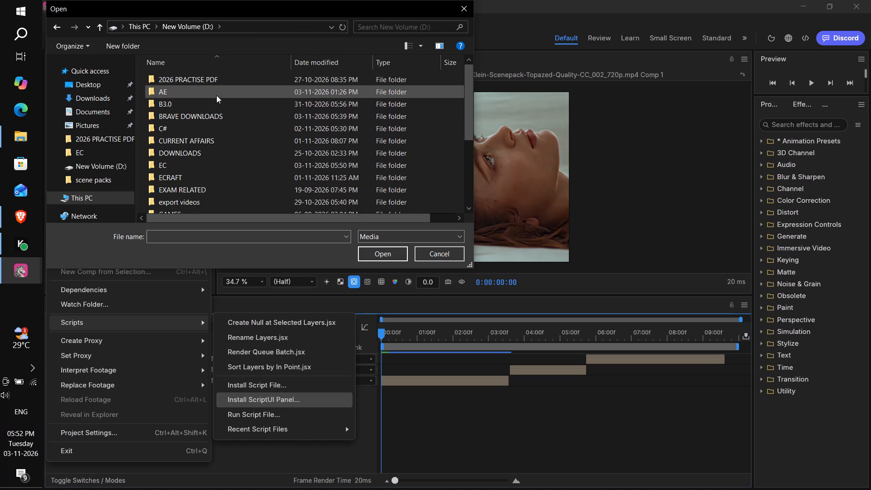
pyautogui.doubleClick(205, 167)
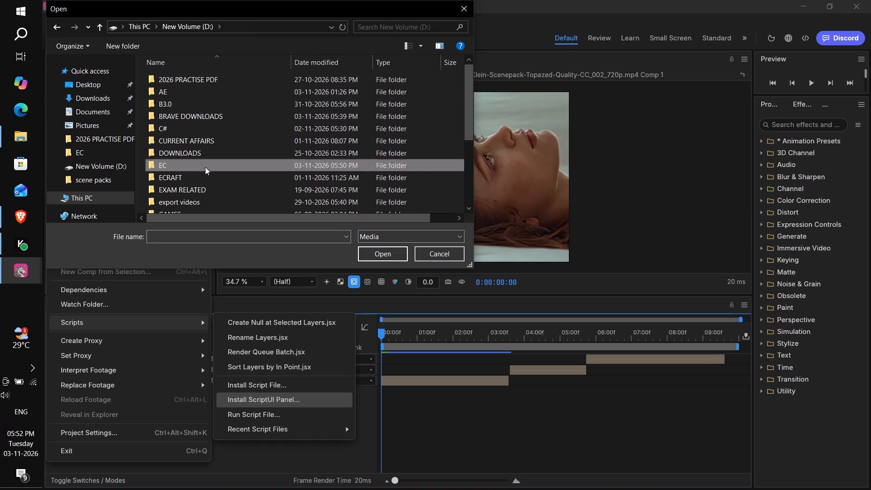
pyautogui.doubleClick(199, 78)
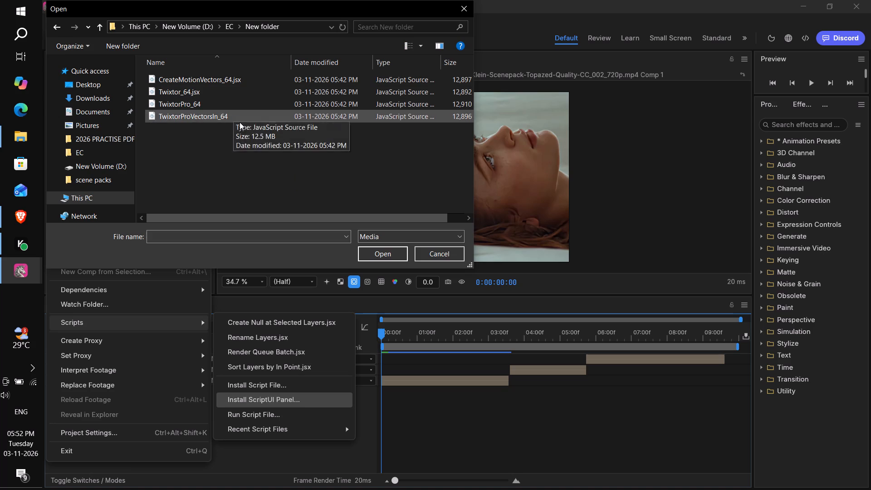
pyautogui.moveTo(224, 142); pyautogui.dragTo(292, 75)
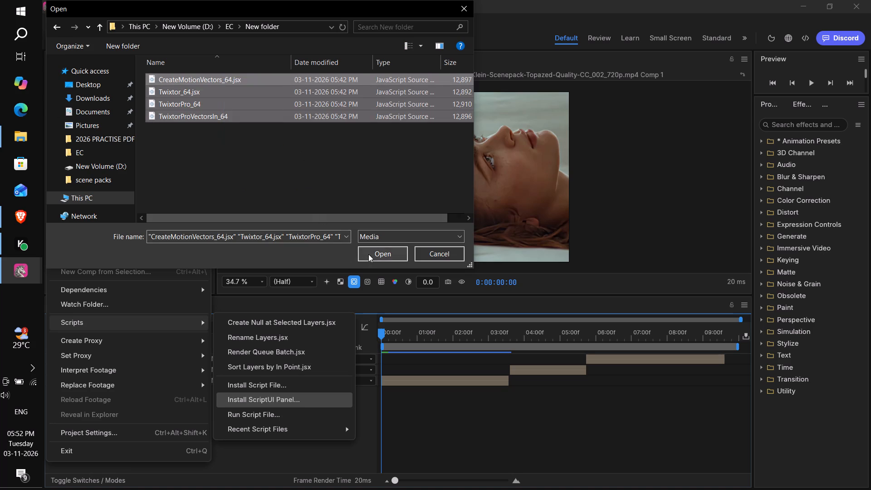
pyautogui.click(368, 254)
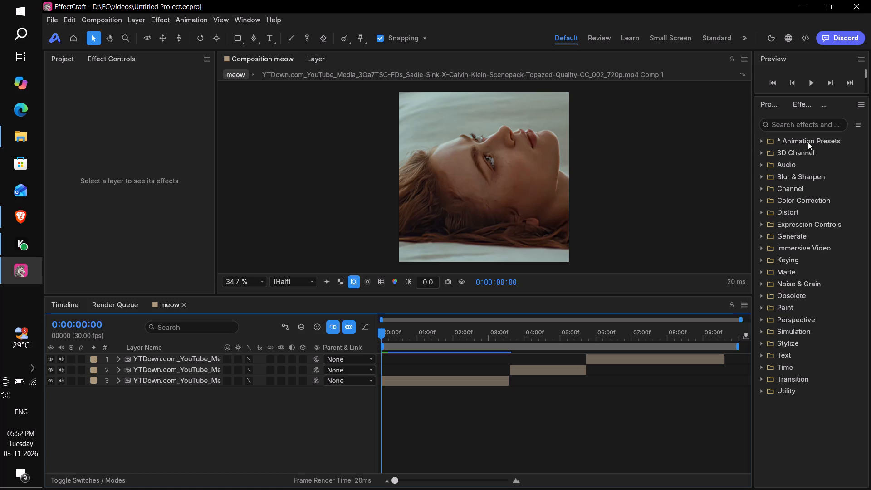
# Search the effects and presets for "tw", then clear the search.
pyautogui.click(816, 126)
pyautogui.write('tw')
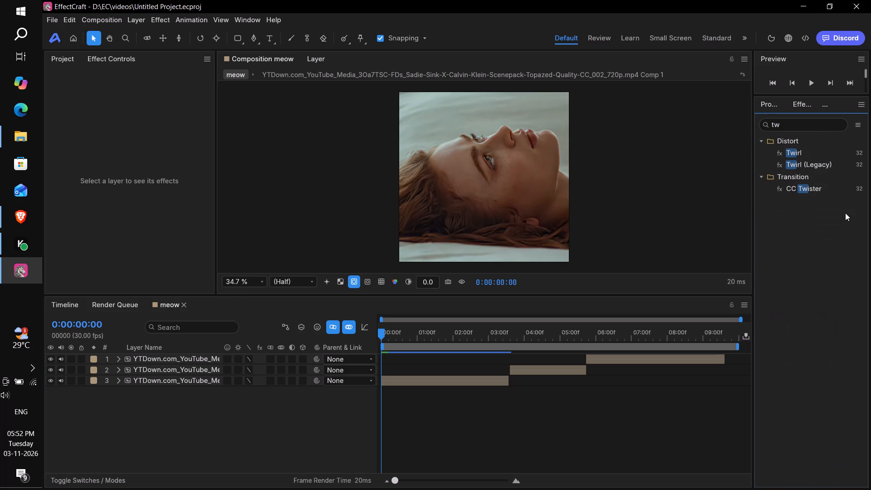
pyautogui.press('BackSpace')
pyautogui.press('BackSpace')
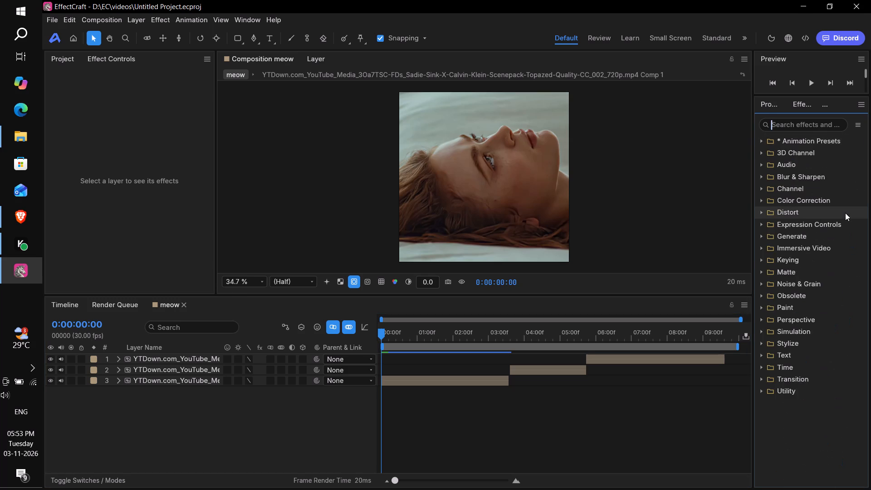
pyautogui.press('BackSpace')
pyautogui.press('BackSpace')
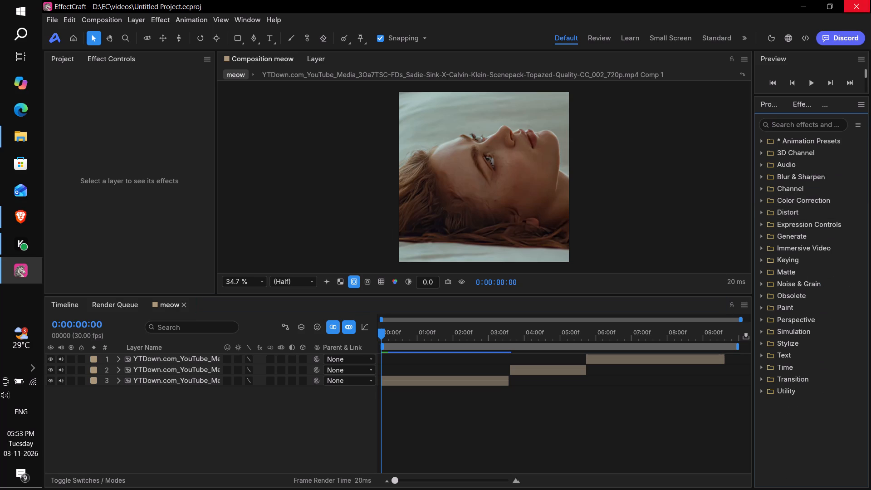
# Close EffectCraft.
pyautogui.click(870, 0)
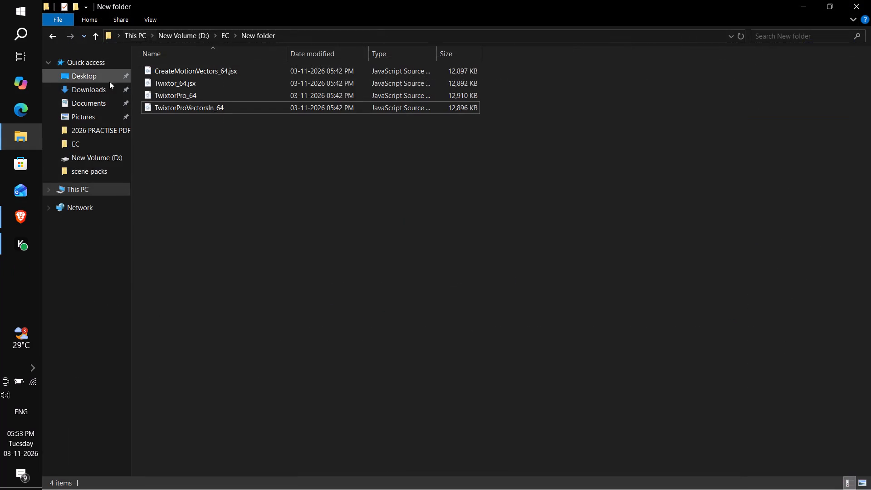
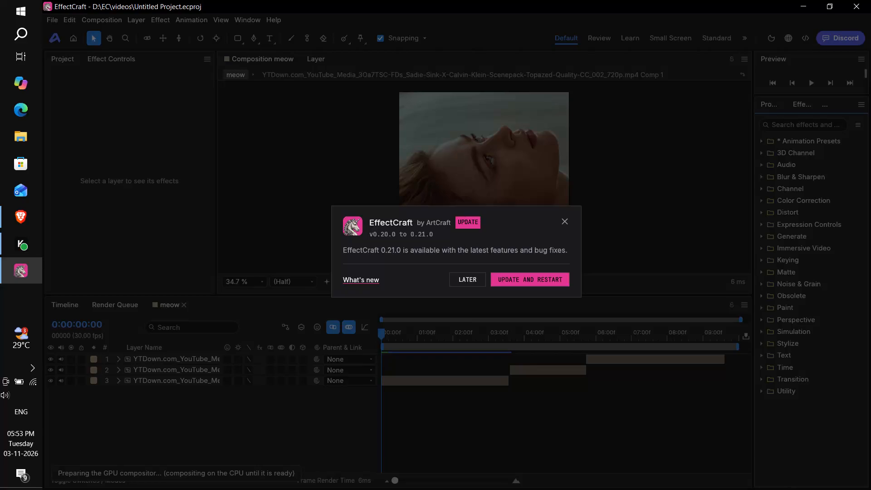
# Postpone the 0.21.0 update, search the effects and presets for "twix", shorten the search to "tw", and clear it.
pyautogui.click(471, 277)
pyautogui.click(816, 127)
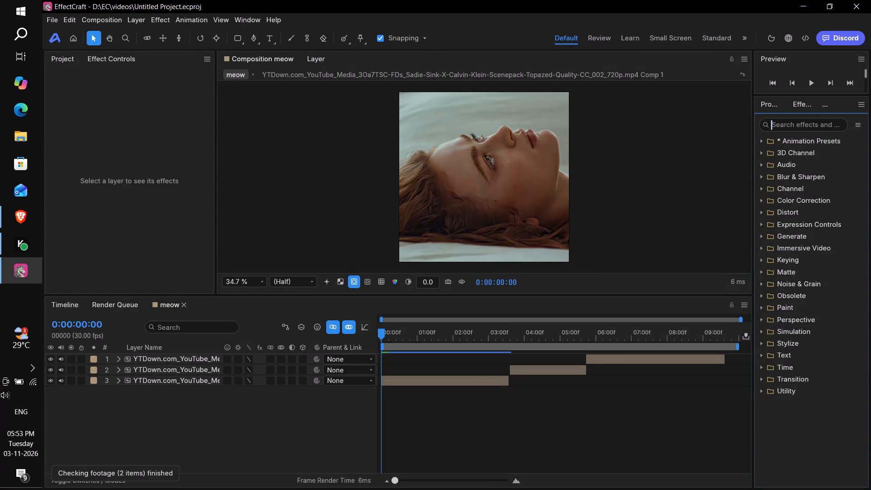
pyautogui.write('twix')
pyautogui.press('BackSpace')
pyautogui.press('BackSpace')
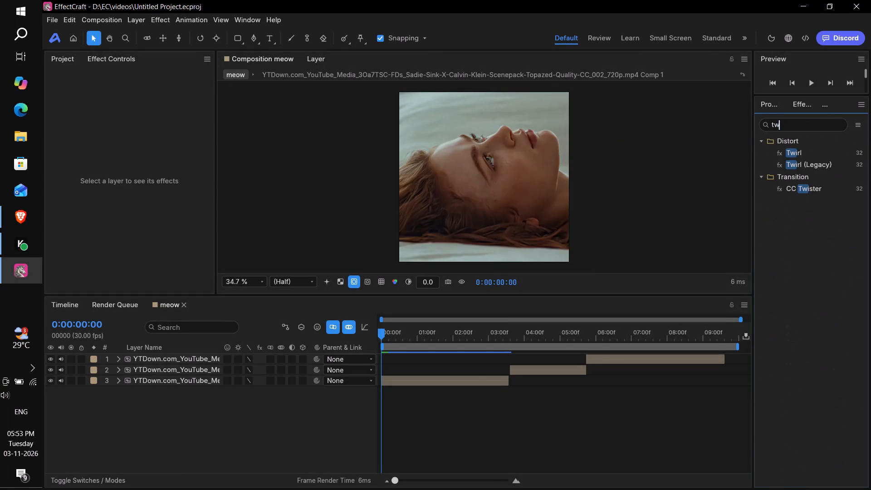
pyautogui.press('BackSpace')
pyautogui.press('BackSpace')
# Look through the effect commands, project commands and available script panels for the installed Twixtor files.
pyautogui.click(150, 18)
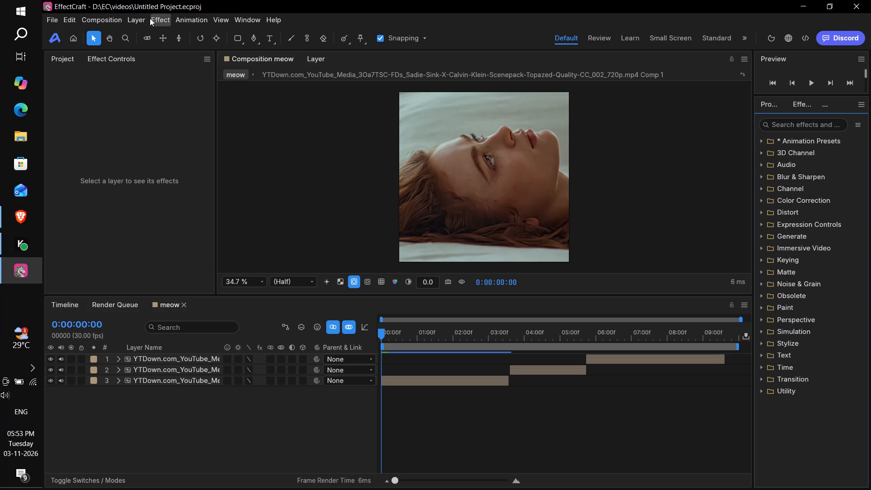
pyautogui.click(160, 15)
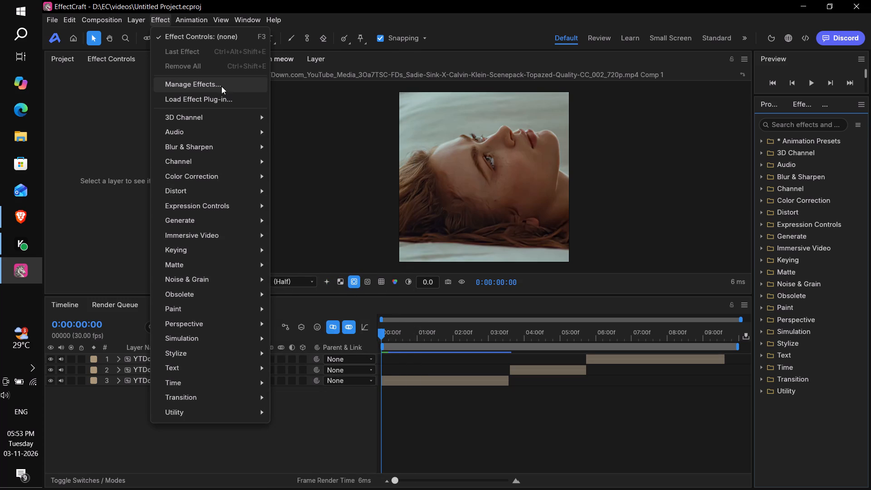
pyautogui.click(50, 17)
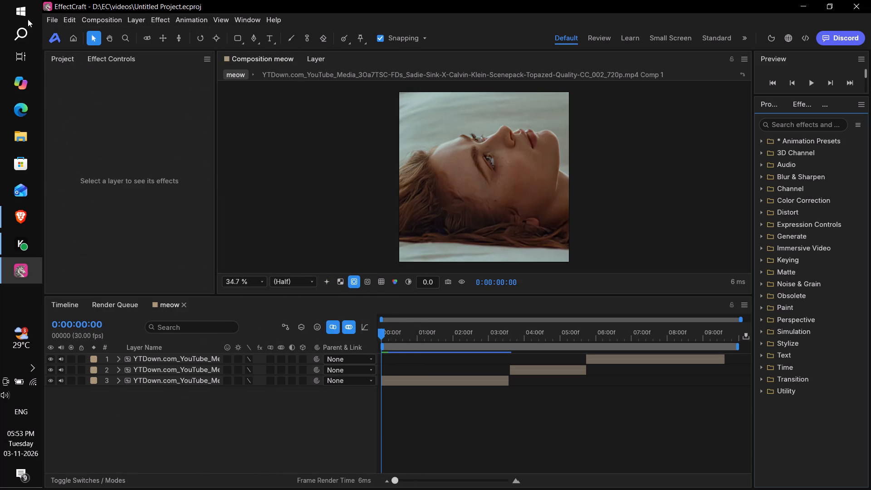
pyautogui.click(49, 22)
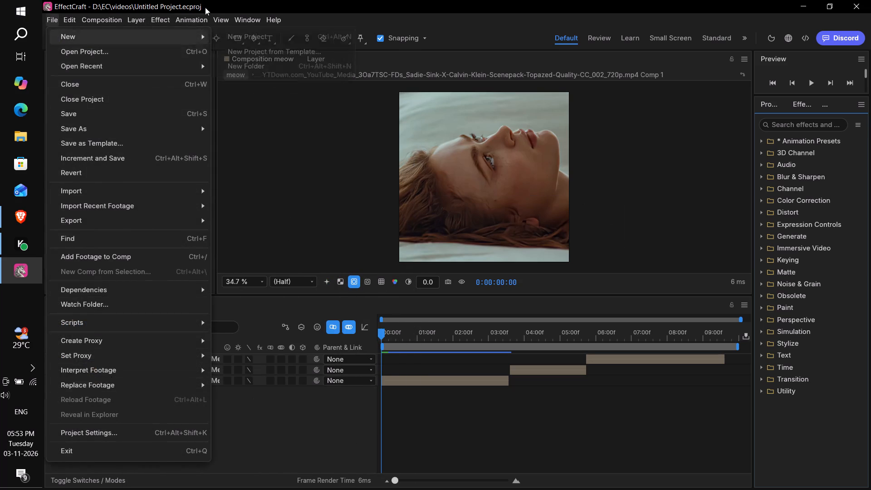
pyautogui.click(242, 20)
pyautogui.click(243, 15)
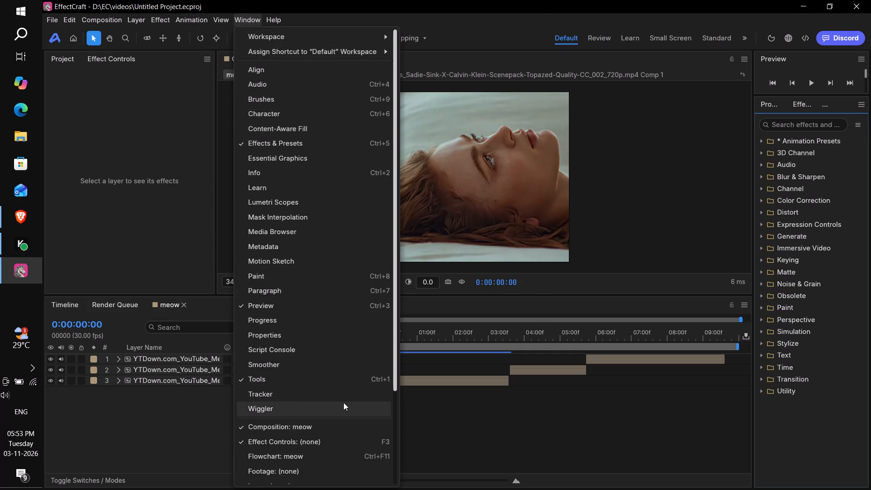
pyautogui.scroll(-12, 349, 400)
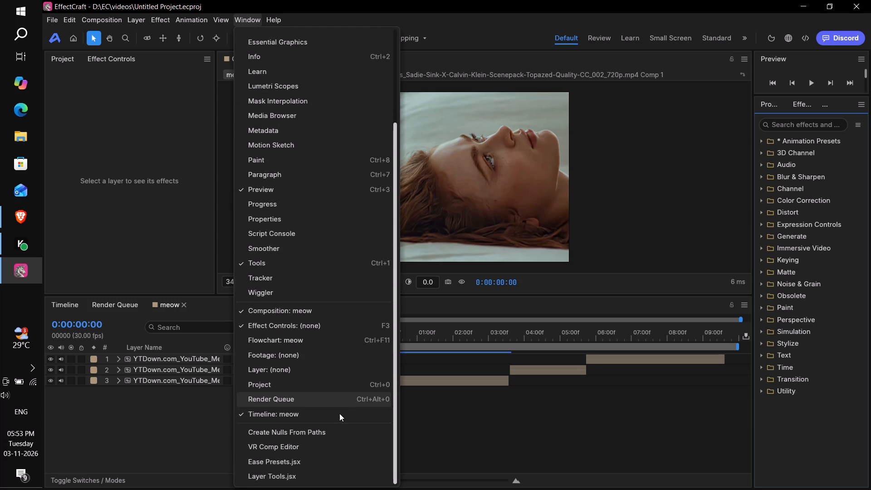
pyautogui.scroll(-11, 334, 437)
pyautogui.scroll(4, 326, 441)
pyautogui.scroll(-7, 328, 435)
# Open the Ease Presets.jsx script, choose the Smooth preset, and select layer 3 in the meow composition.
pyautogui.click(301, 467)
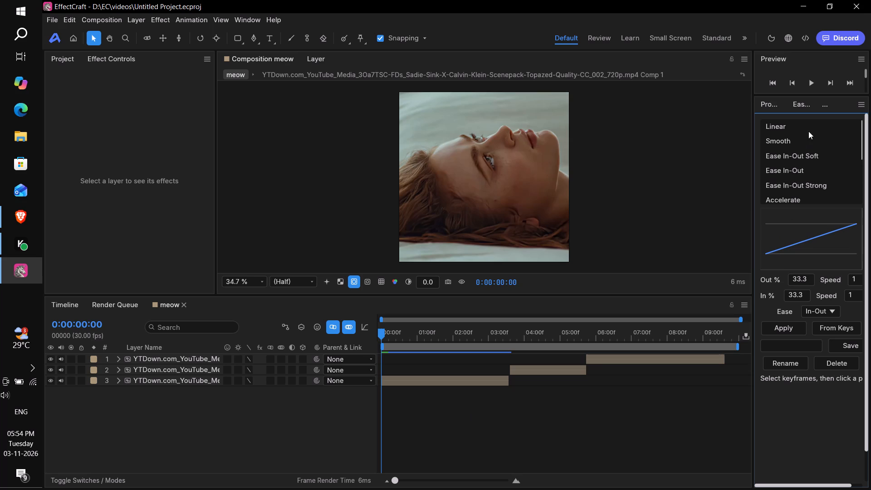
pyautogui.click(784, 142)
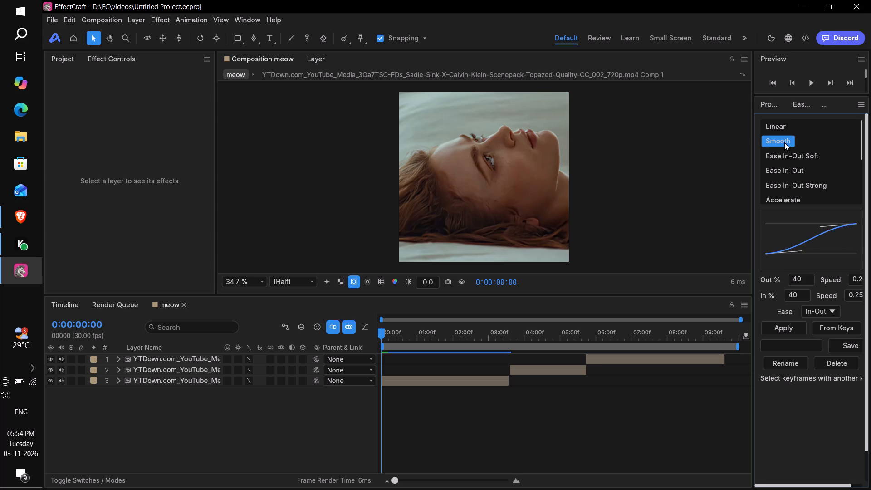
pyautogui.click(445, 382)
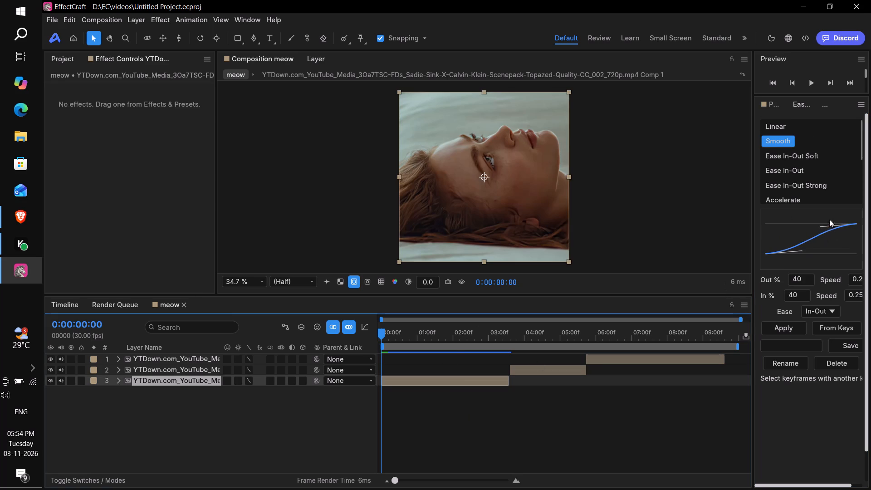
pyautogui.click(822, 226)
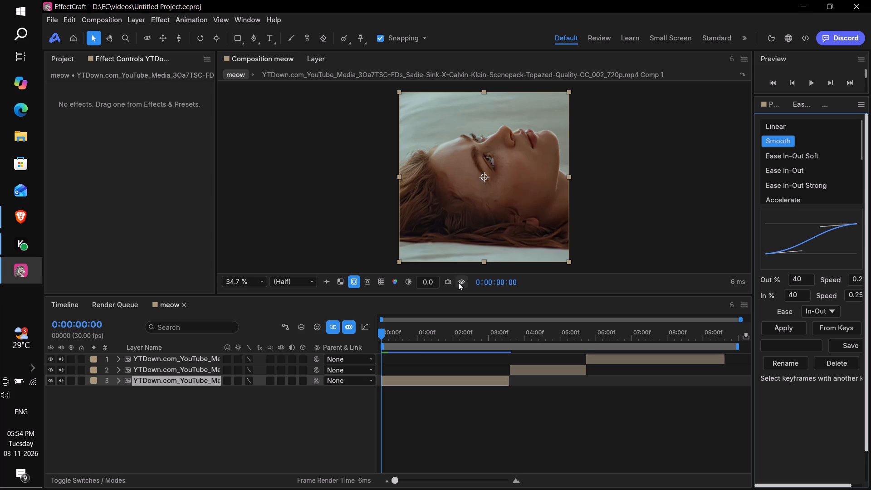
# Play back the meow composition and pause it at 0:00:05:08.
pyautogui.press('space')
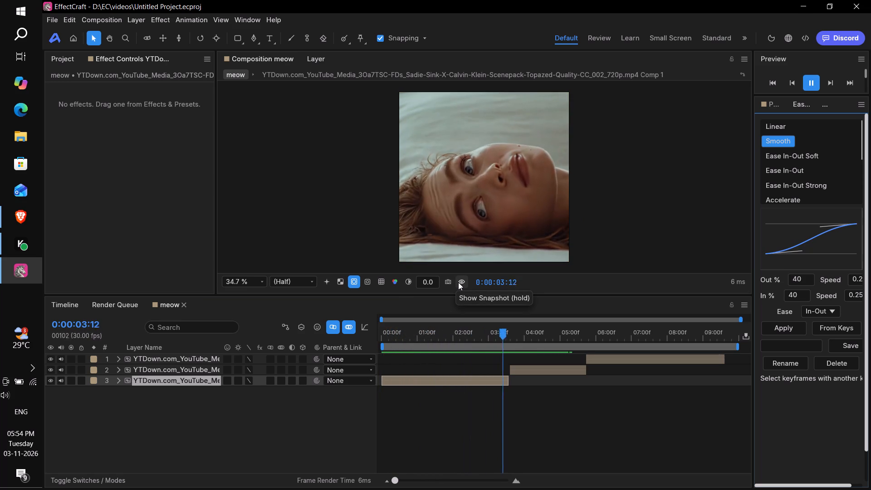
pyautogui.press('space')
pyautogui.press('space')
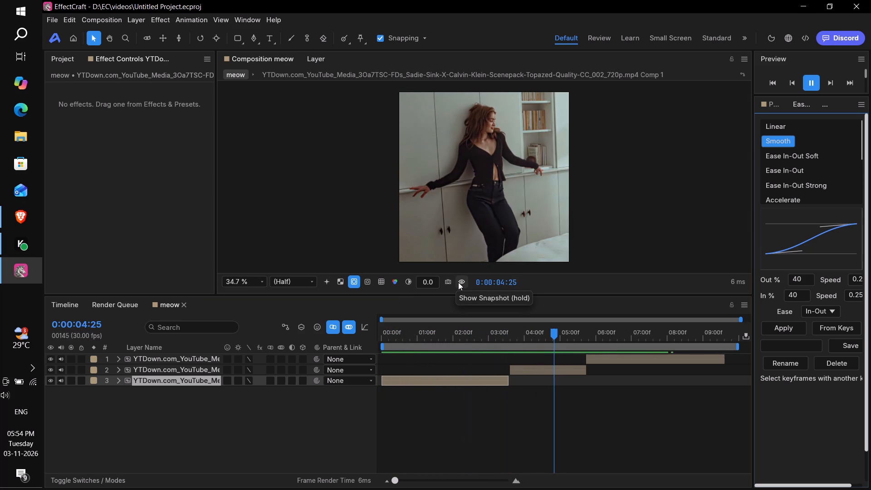
pyautogui.press('space')
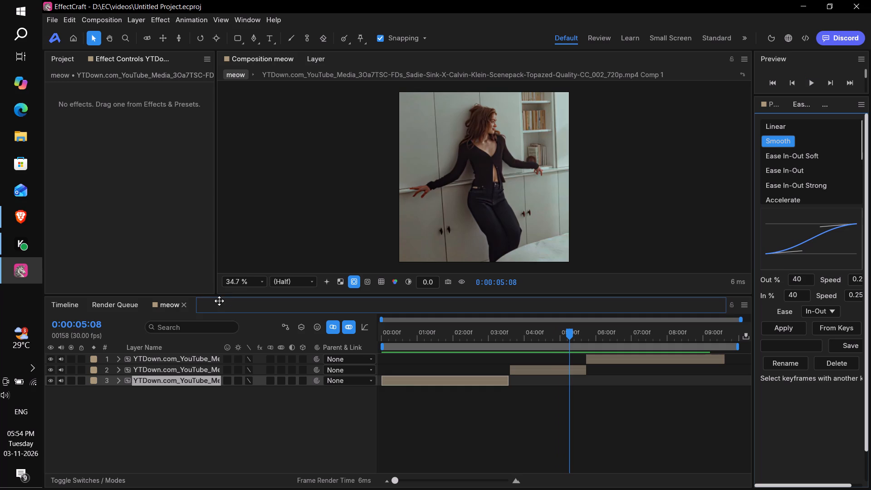
# Restore the Default workspace layout, narrow the column holding Preview and Properties, and show layer 3's effect controls.
pyautogui.moveTo(756, 138); pyautogui.dragTo(787, 134)
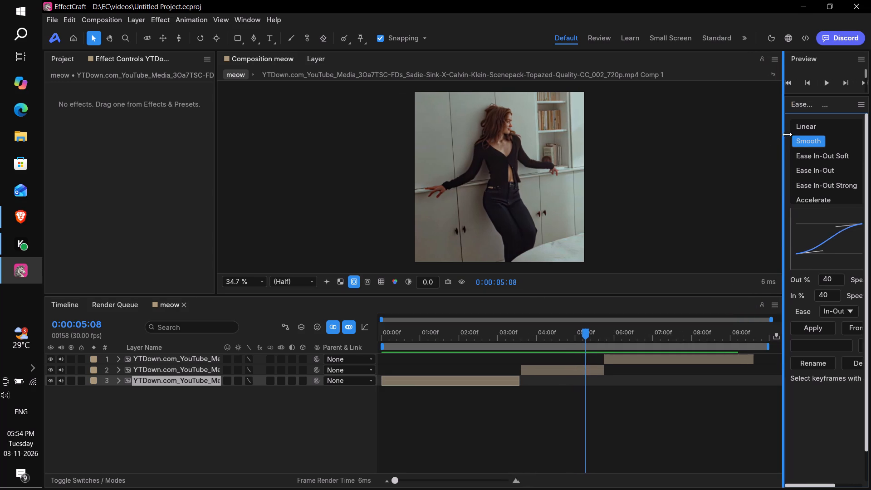
pyautogui.moveTo(787, 134); pyautogui.dragTo(729, 147)
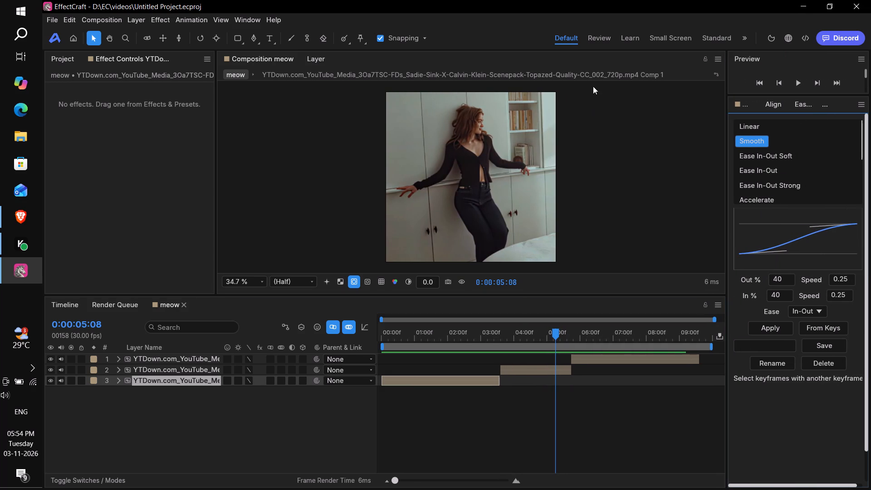
pyautogui.click(569, 39)
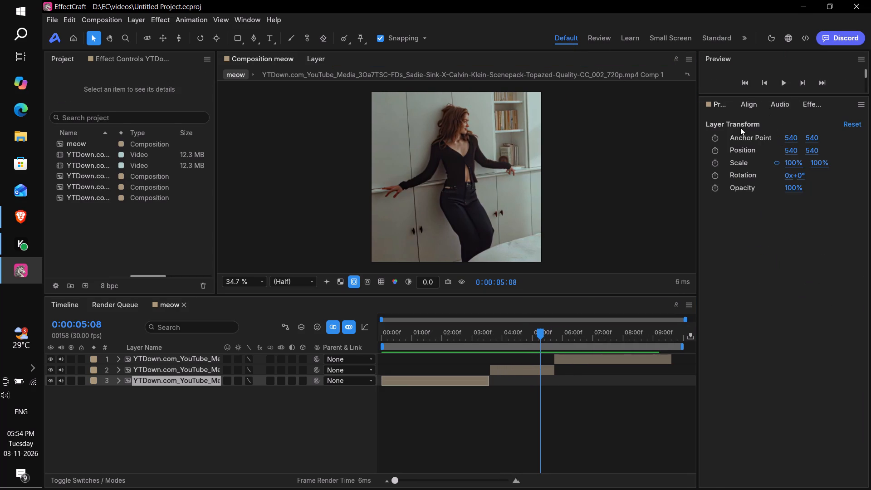
pyautogui.moveTo(698, 131); pyautogui.dragTo(765, 140)
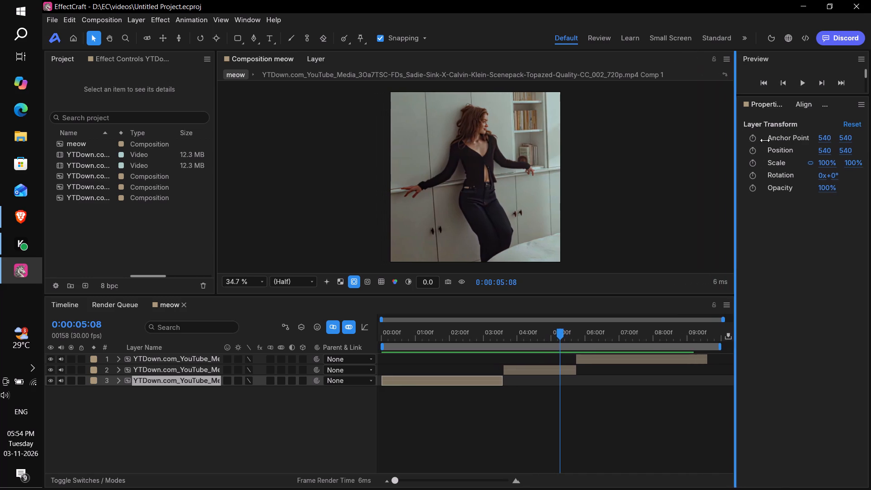
pyautogui.moveTo(765, 140); pyautogui.dragTo(778, 140)
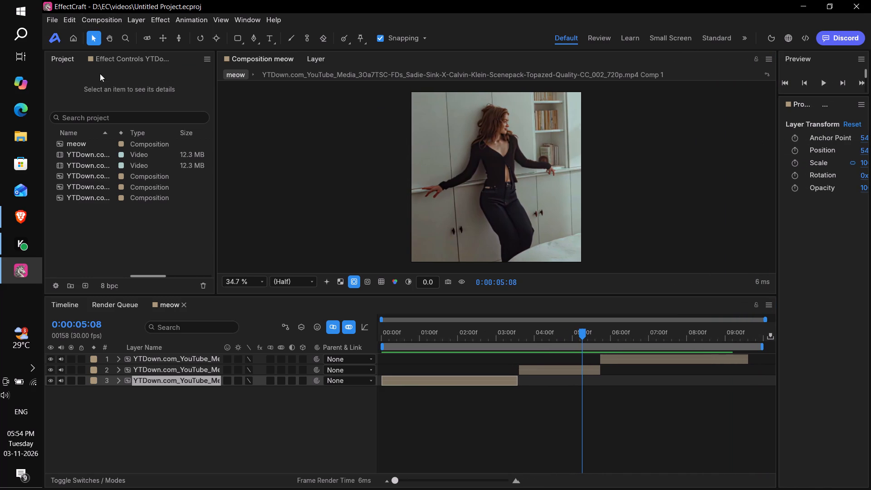
pyautogui.click(135, 55)
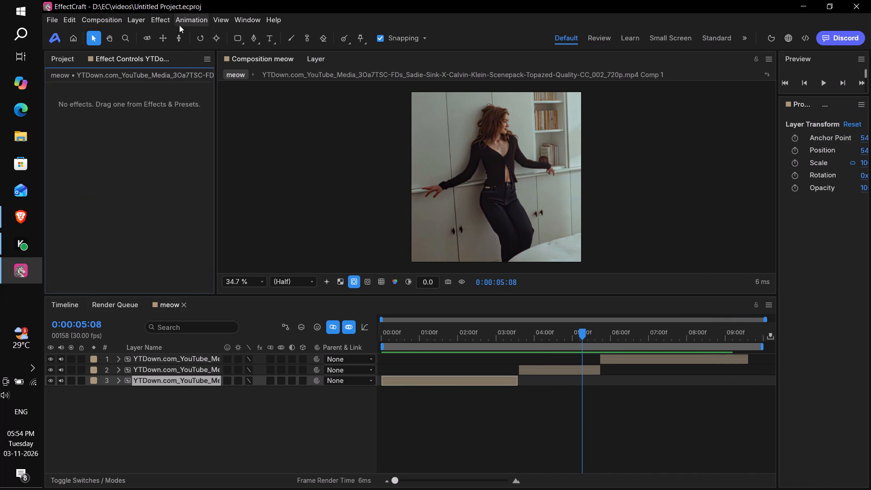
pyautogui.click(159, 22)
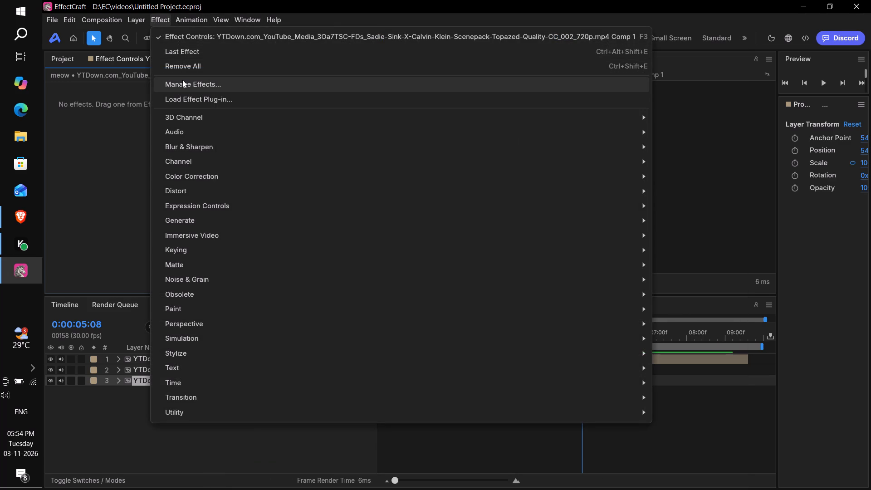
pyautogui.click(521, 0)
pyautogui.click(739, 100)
# Widen the column holding Preview and Properties, bring up Effects & Presets, and narrow the column again.
pyautogui.moveTo(780, 136); pyautogui.dragTo(748, 127)
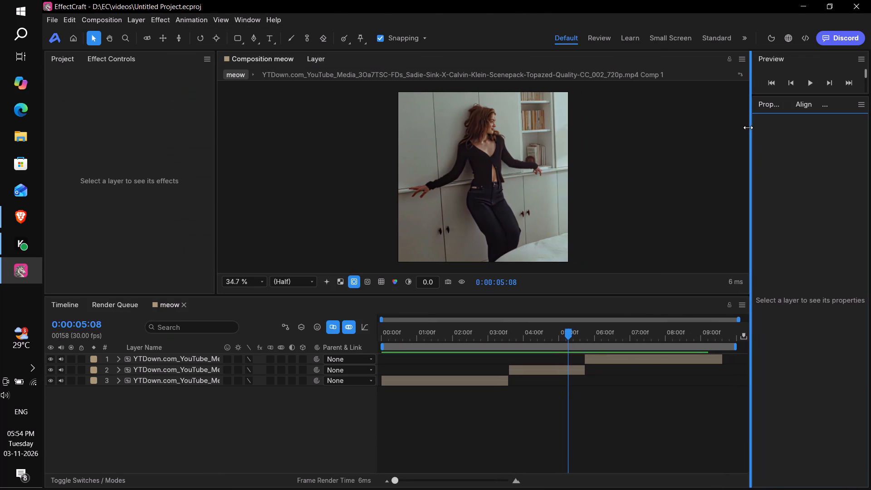
pyautogui.moveTo(748, 127); pyautogui.dragTo(747, 127)
pyautogui.moveTo(743, 136); pyautogui.dragTo(707, 127)
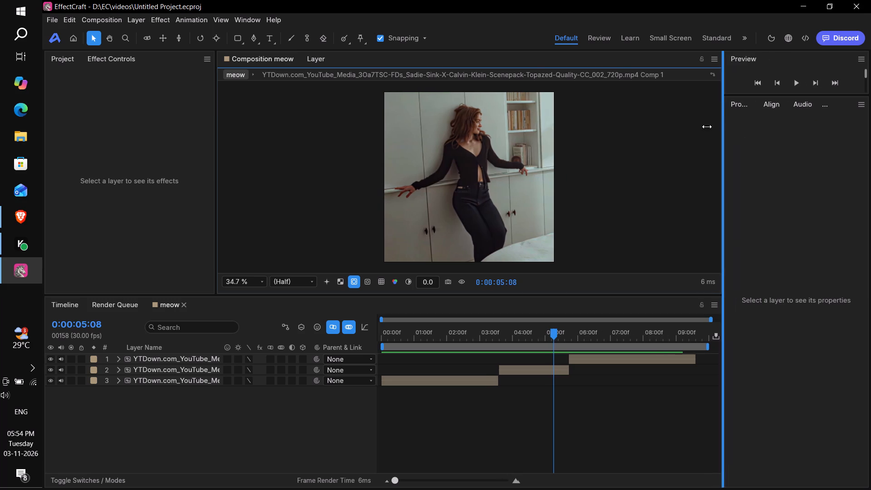
pyautogui.moveTo(707, 127); pyautogui.dragTo(714, 124)
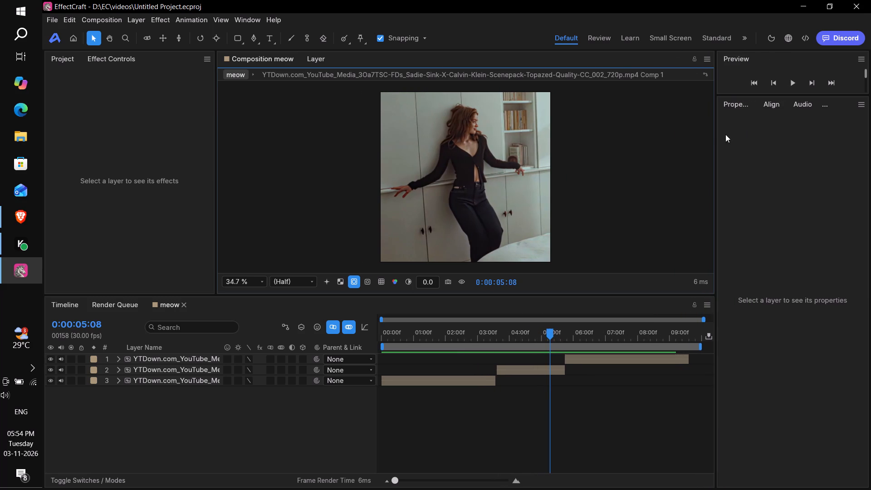
pyautogui.moveTo(717, 137); pyautogui.dragTo(667, 139)
pyautogui.click(795, 108)
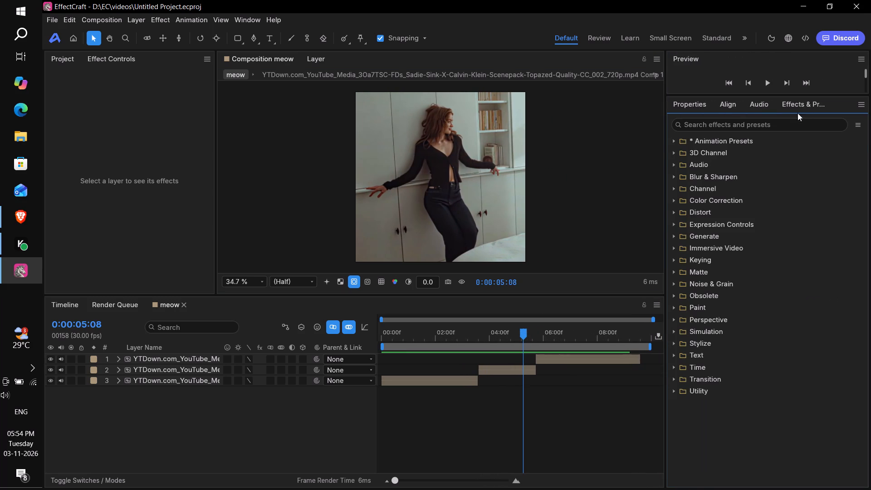
pyautogui.moveTo(667, 162); pyautogui.dragTo(759, 168)
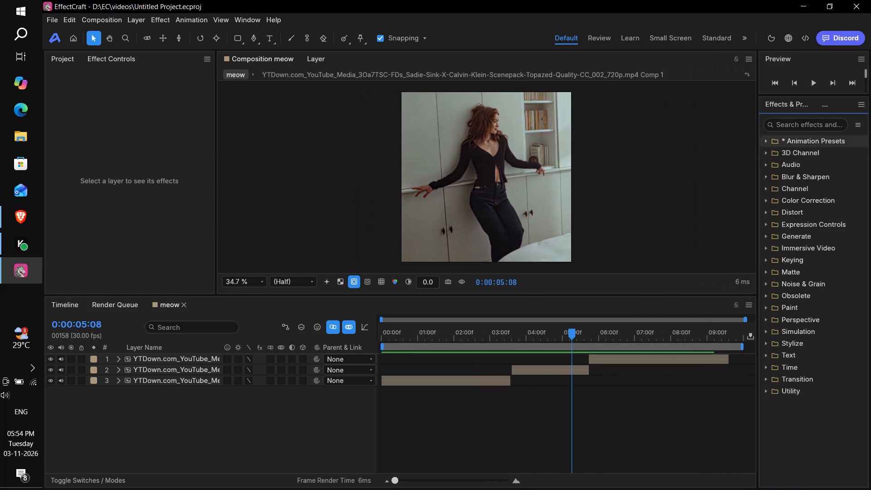
# Search the effects for "time" and apply Timewarp to layer 3 in the meow composition.
pyautogui.click(786, 127)
pyautogui.write('time')
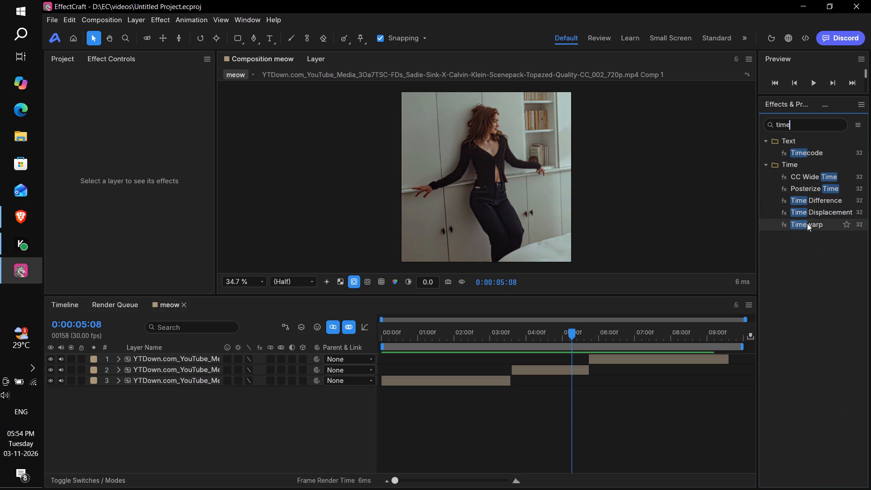
pyautogui.moveTo(807, 223); pyautogui.dragTo(452, 385)
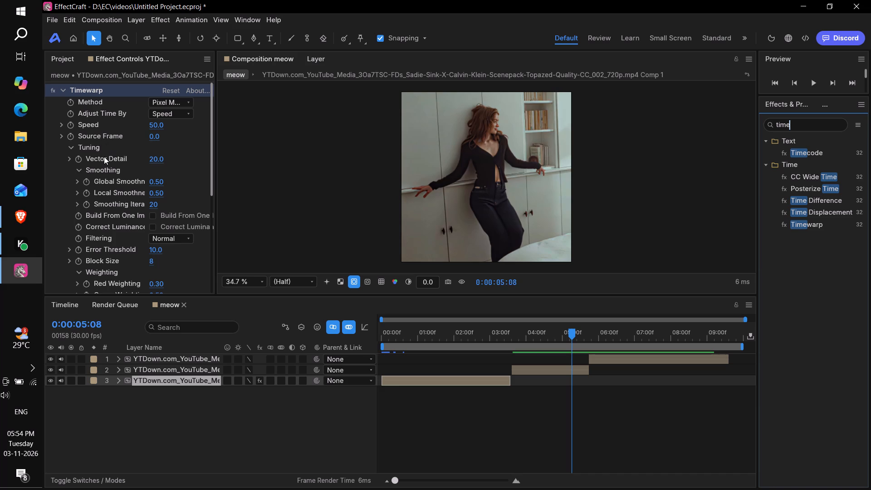
# Set layer 3's Timewarp Speed to 100 and enable keyframing for it at 0:00:05:08.
pyautogui.click(149, 126)
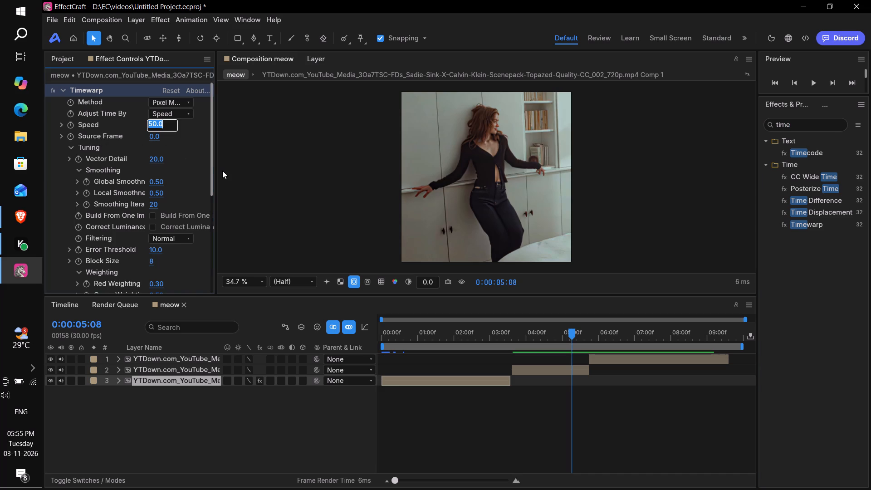
pyautogui.write('1000')
pyautogui.press('BackSpace')
pyautogui.click(70, 125)
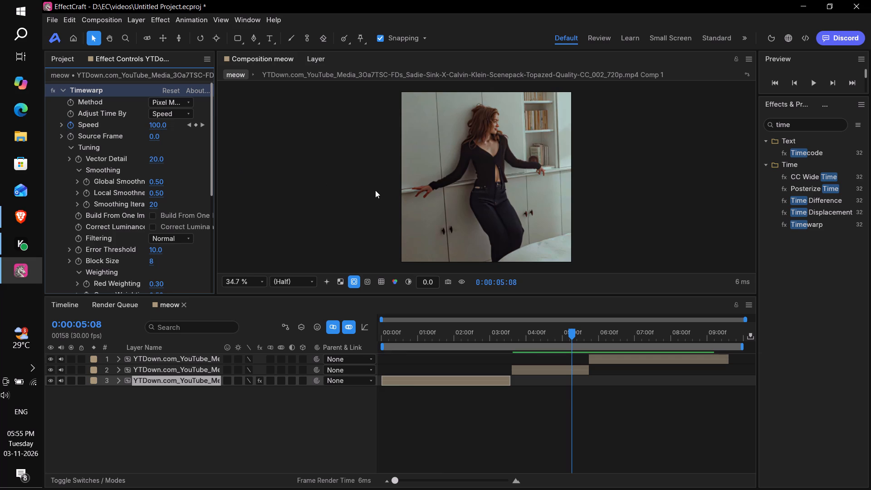
# Reveal layer 3's keyframes and move the Speed keyframe to just before the composition start, at about -0:00:00:06.
pyautogui.press('u')
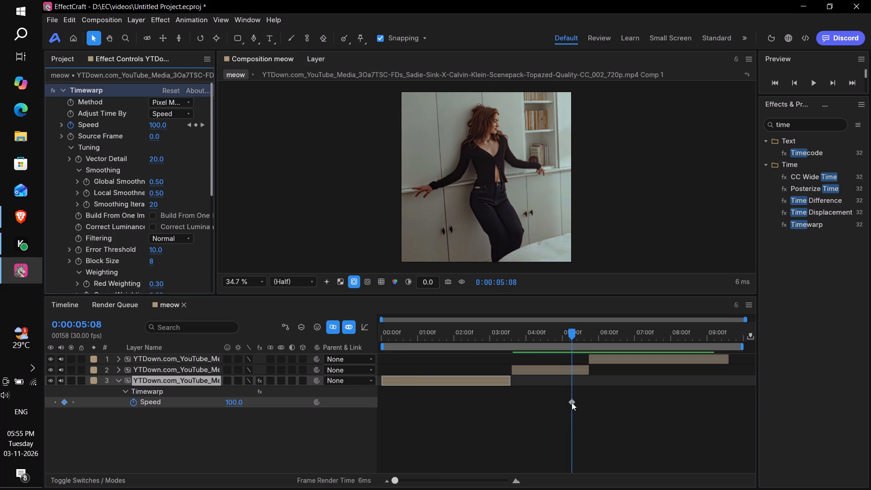
pyautogui.moveTo(572, 402); pyautogui.dragTo(376, 403)
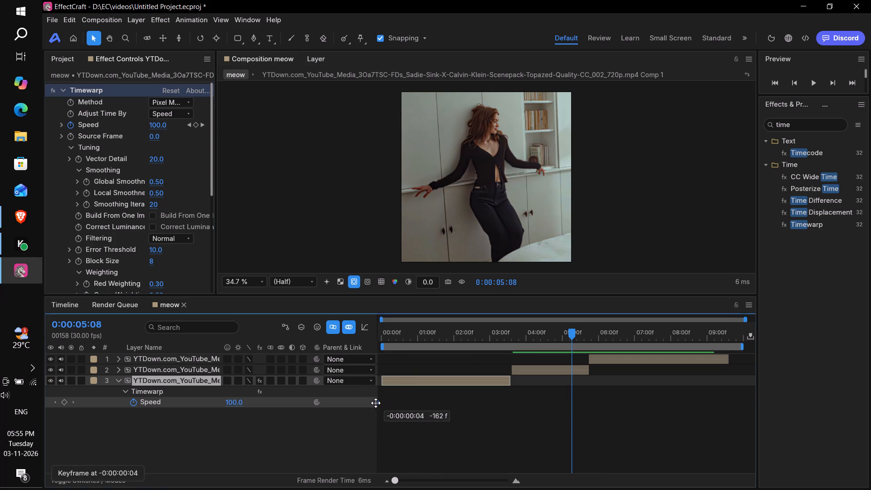
pyautogui.moveTo(376, 403); pyautogui.dragTo(374, 404)
# Return to 0:00:00:00 and shift layer 3's clip slightly earlier so it begins just before the composition start.
pyautogui.moveTo(407, 338); pyautogui.dragTo(387, 342)
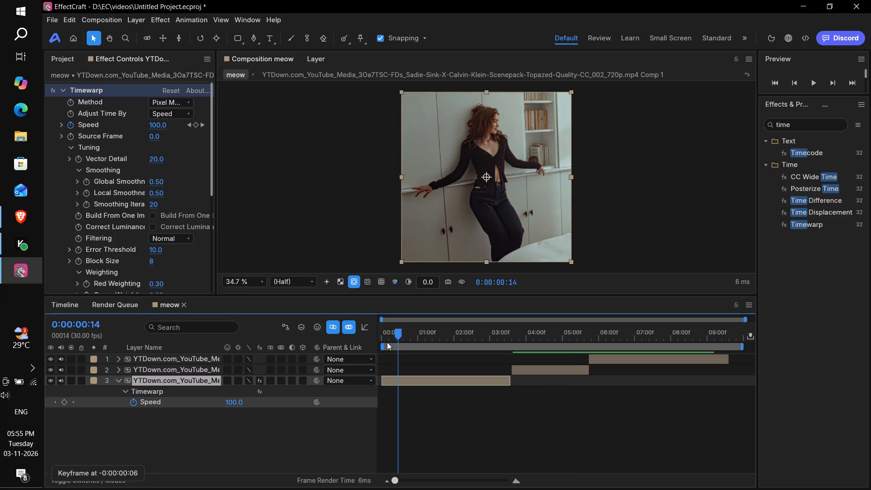
pyautogui.moveTo(387, 342); pyautogui.dragTo(370, 347)
pyautogui.moveTo(413, 380); pyautogui.dragTo(408, 382)
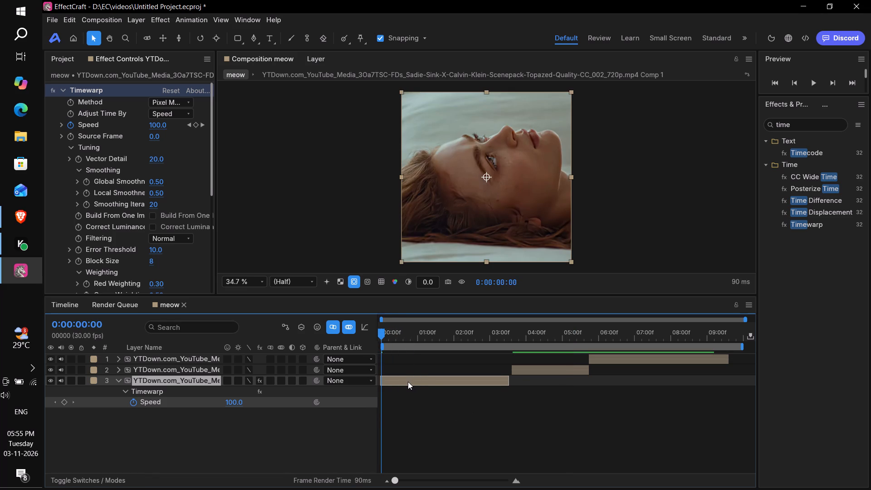
pyautogui.moveTo(408, 382); pyautogui.dragTo(405, 383)
# Add a Timewarp Speed keyframe of 200 on layer 3 at 0:00:00:00.
pyautogui.moveTo(382, 333); pyautogui.dragTo(376, 334)
pyautogui.click(230, 403)
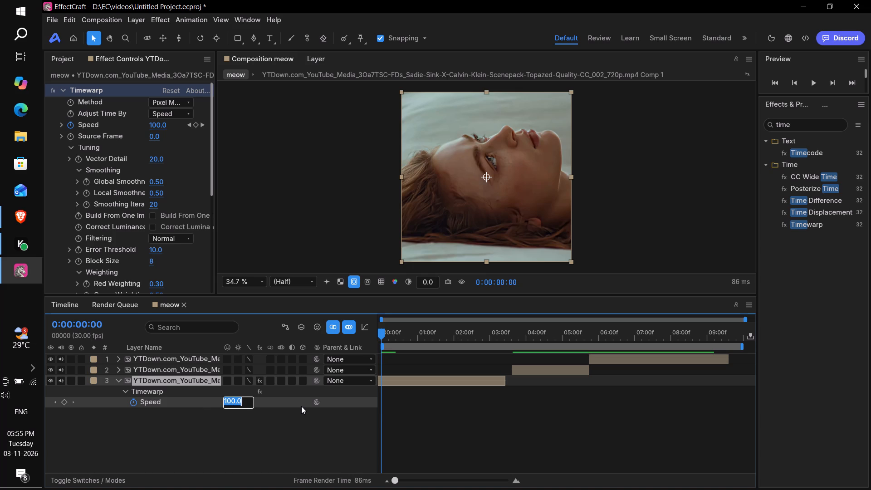
pyautogui.write('200')
pyautogui.press('Return')
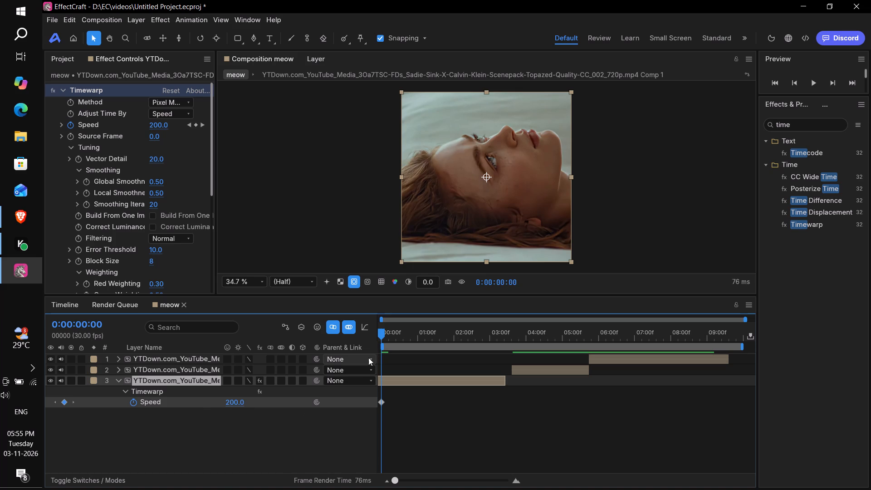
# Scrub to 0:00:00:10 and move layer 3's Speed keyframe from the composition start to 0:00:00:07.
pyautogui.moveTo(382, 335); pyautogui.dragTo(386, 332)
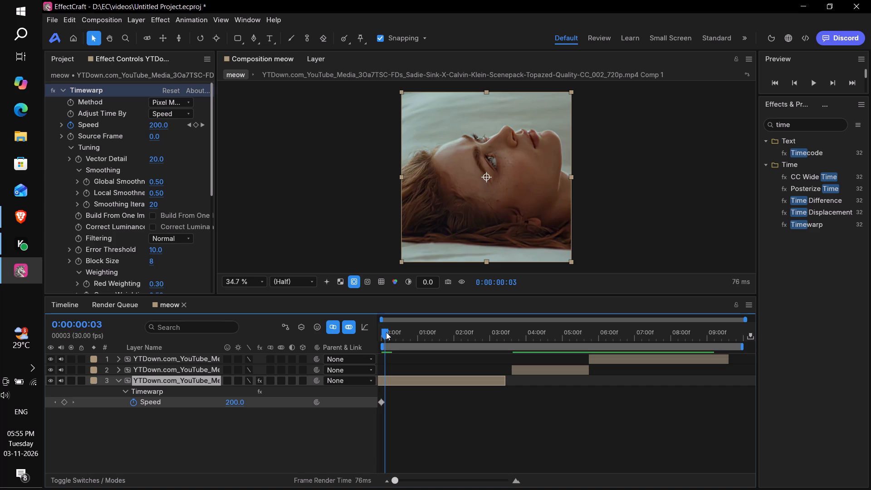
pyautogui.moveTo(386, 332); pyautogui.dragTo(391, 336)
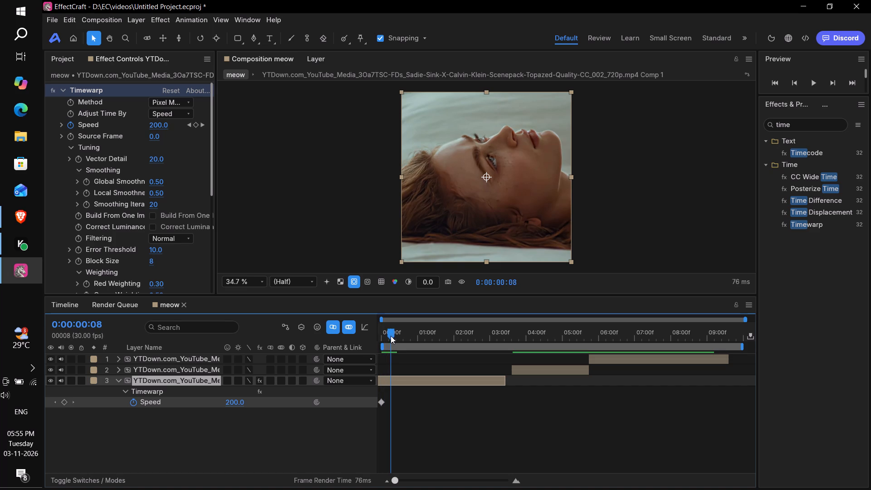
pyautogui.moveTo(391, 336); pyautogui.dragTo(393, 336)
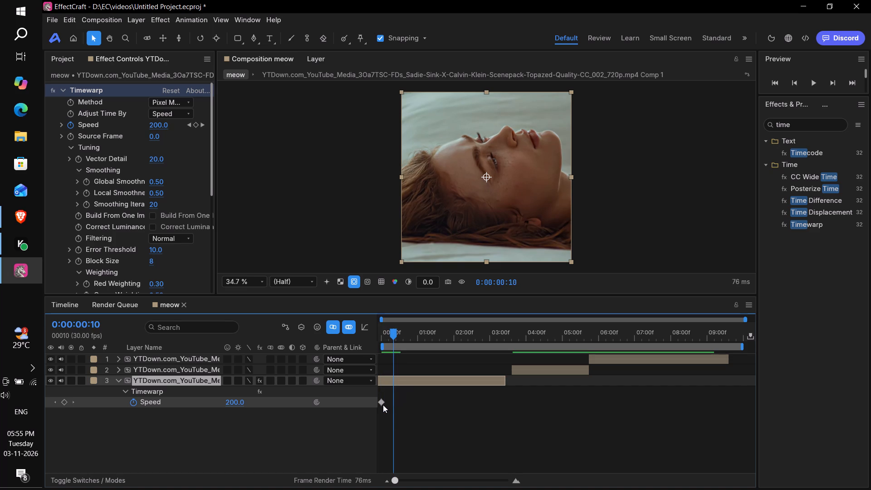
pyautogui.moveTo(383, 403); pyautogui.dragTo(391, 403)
# Scrub through the first second of layer 3's clip and move its Speed keyframe to 0:00:00:19.
pyautogui.moveTo(393, 331); pyautogui.dragTo(377, 329)
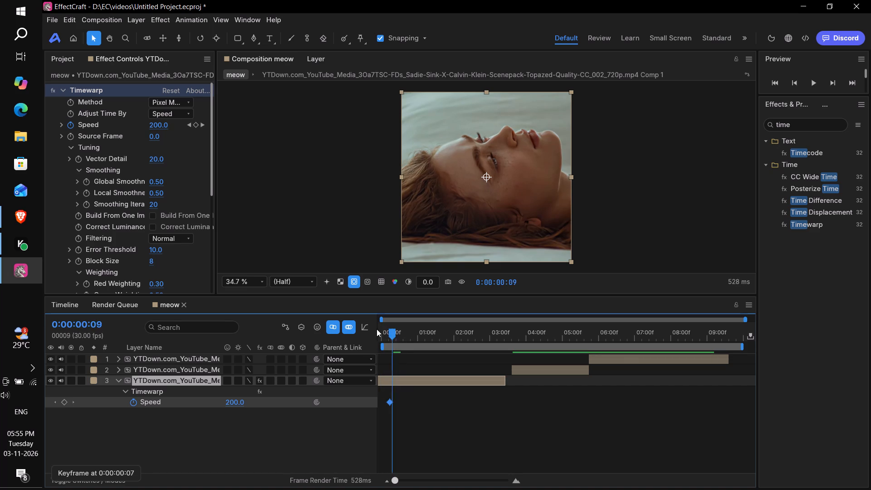
pyautogui.moveTo(377, 329); pyautogui.dragTo(405, 336)
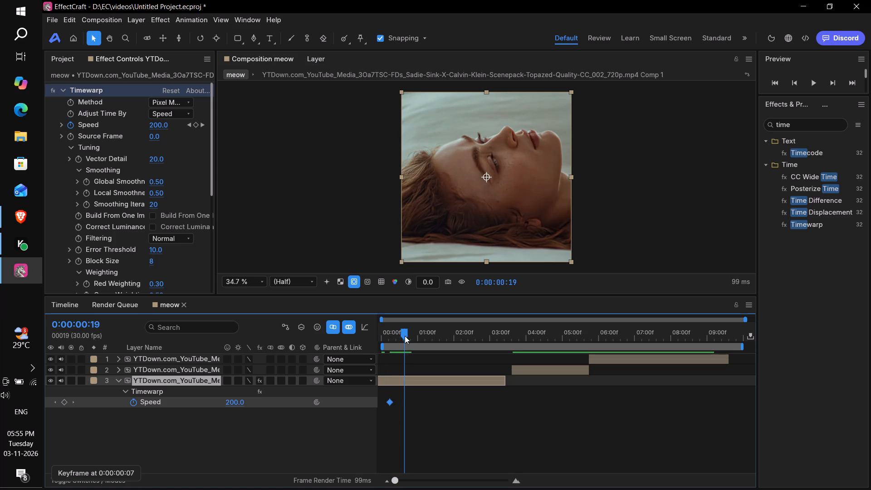
pyautogui.moveTo(405, 336); pyautogui.dragTo(413, 333)
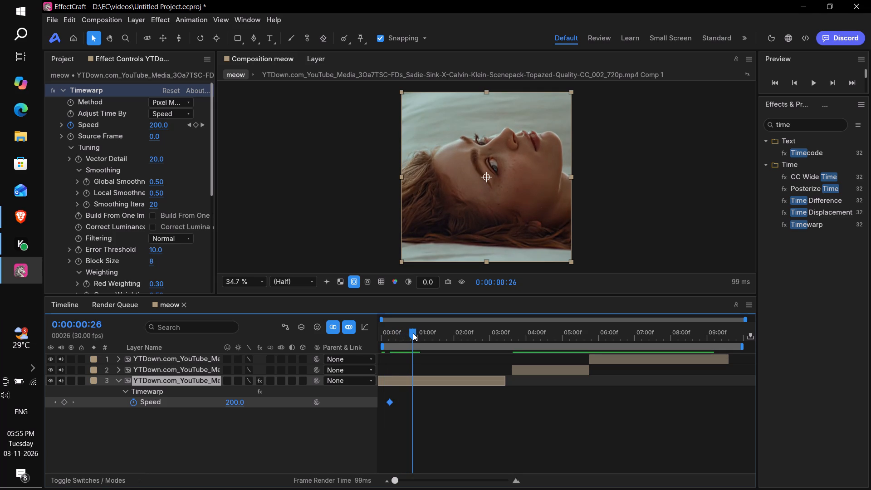
pyautogui.moveTo(413, 333); pyautogui.dragTo(405, 333)
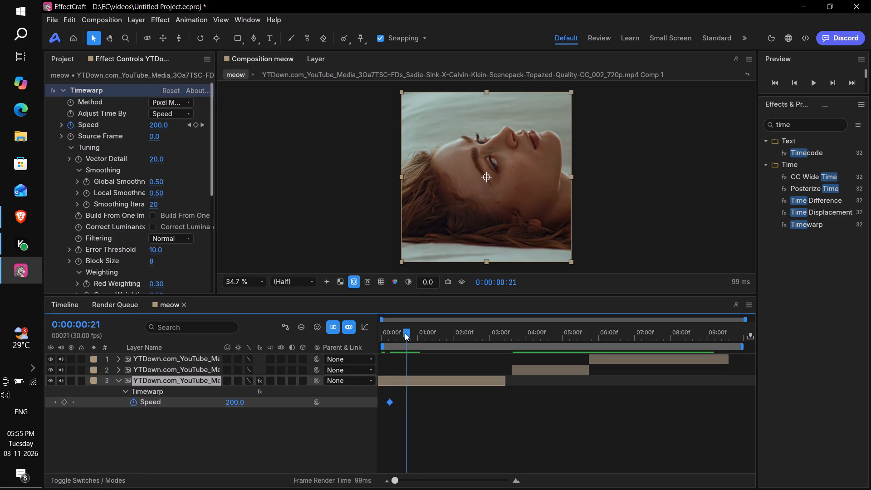
pyautogui.moveTo(405, 333); pyautogui.dragTo(400, 336)
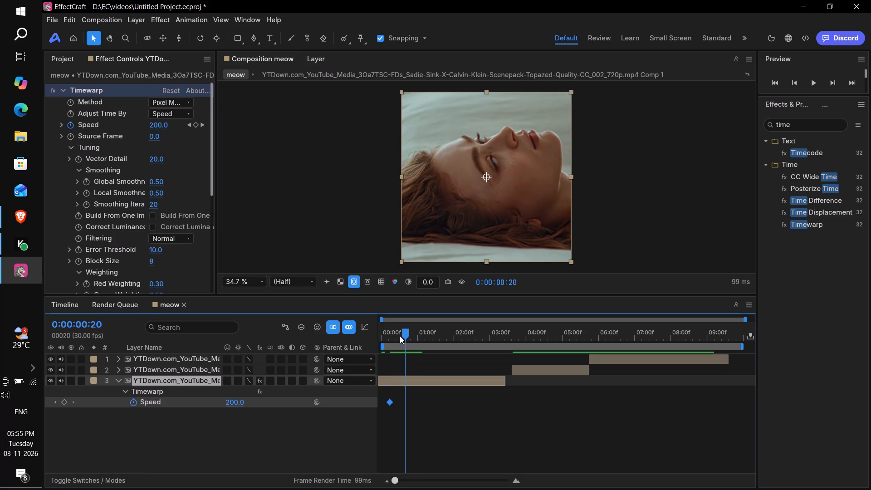
pyautogui.moveTo(400, 336); pyautogui.dragTo(400, 340)
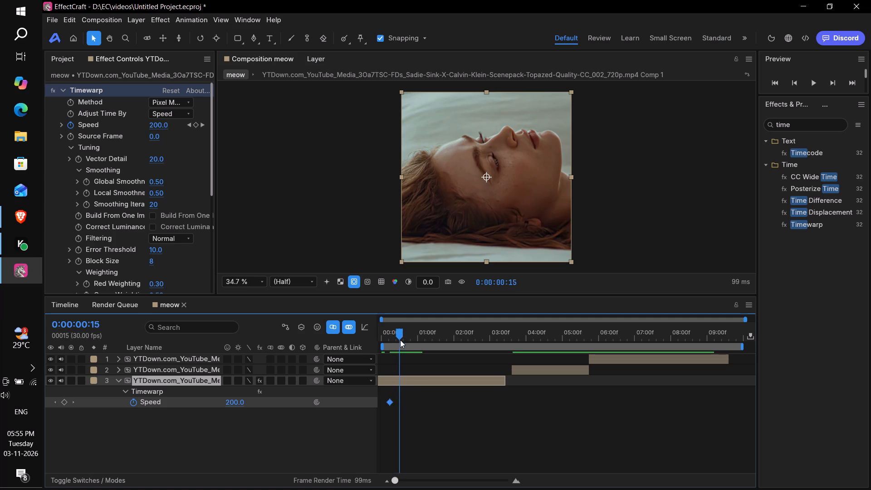
pyautogui.moveTo(400, 340); pyautogui.dragTo(385, 338)
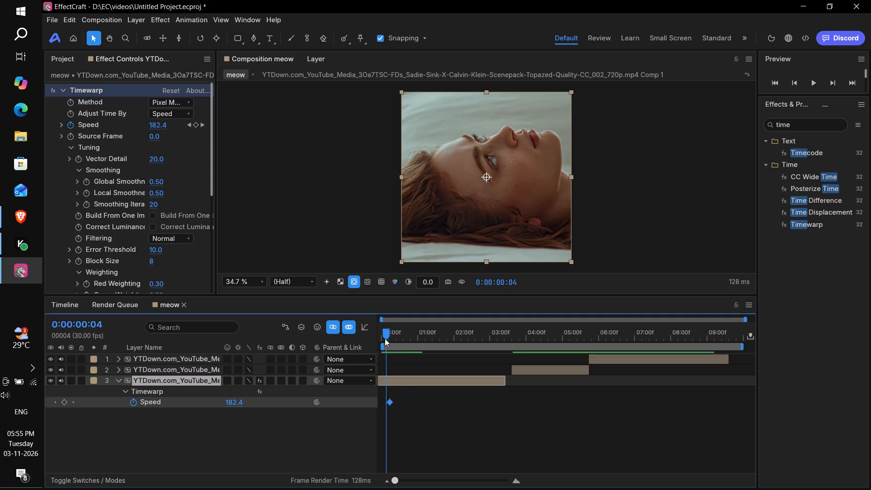
pyautogui.moveTo(385, 338); pyautogui.dragTo(380, 338)
pyautogui.moveTo(389, 402); pyautogui.dragTo(403, 400)
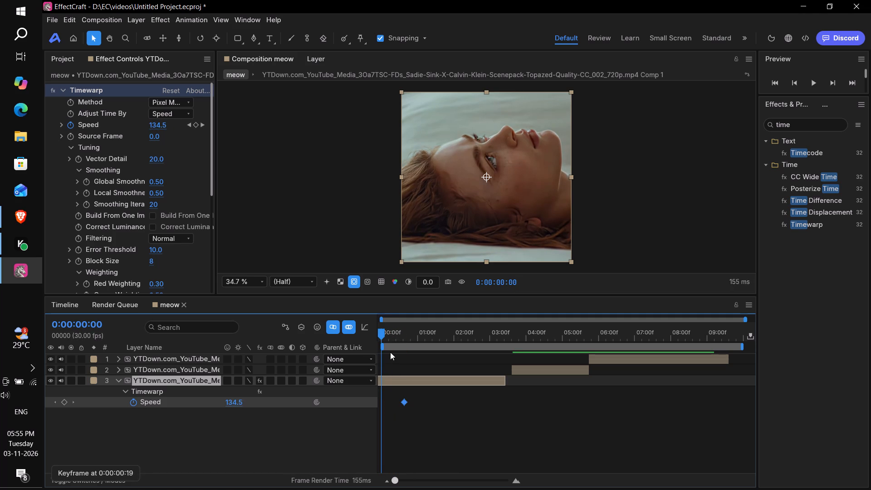
# Play back the meow composition repeatedly from the start to check layer 3's speed change, pausing at 0:00:01:06.
pyautogui.moveTo(381, 335); pyautogui.dragTo(377, 333)
pyautogui.press('space')
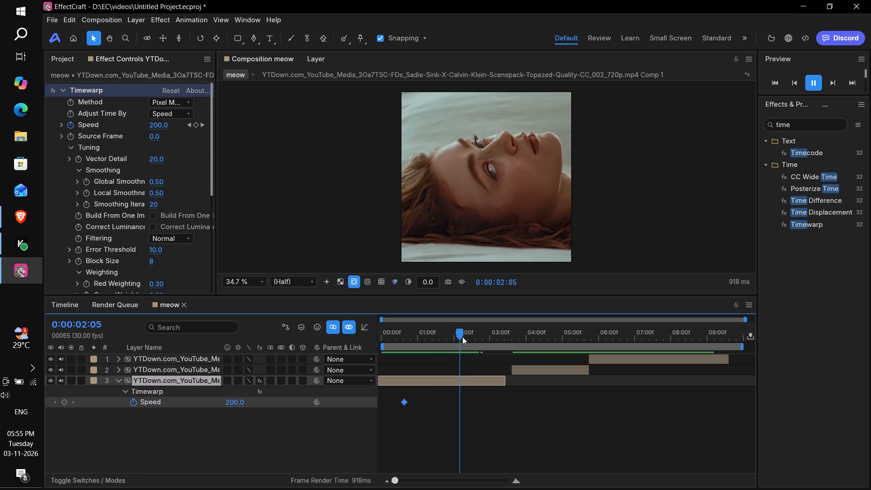
pyautogui.press('space')
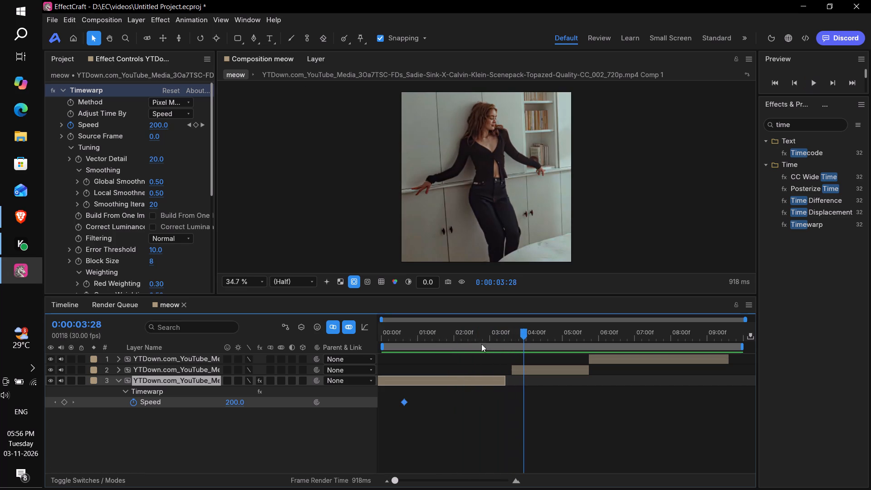
pyautogui.moveTo(489, 338); pyautogui.dragTo(315, 333)
pyautogui.press('space')
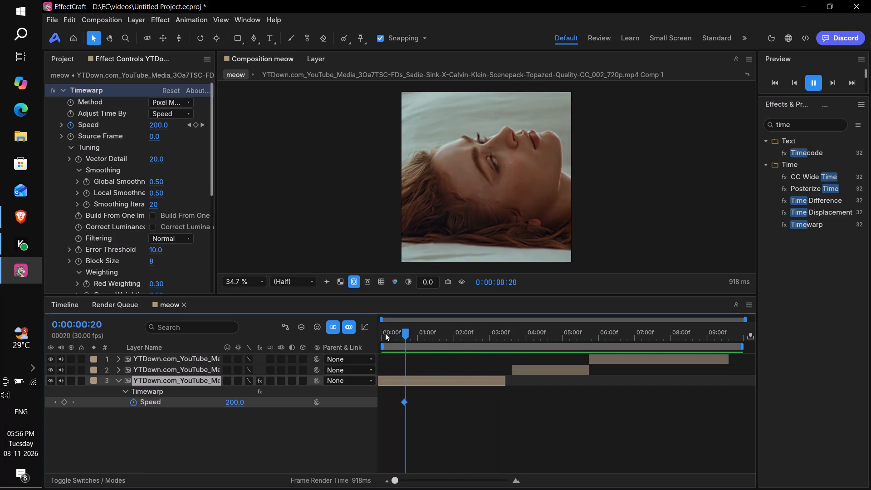
pyautogui.press('space')
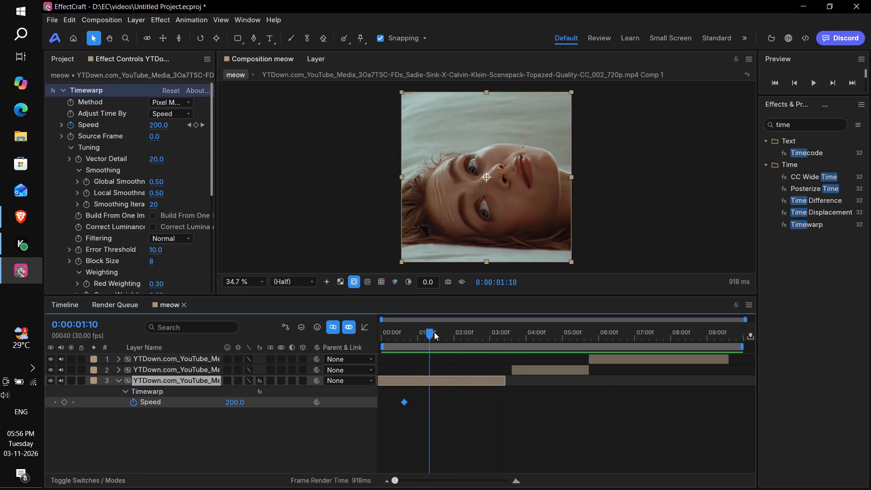
pyautogui.moveTo(429, 333); pyautogui.dragTo(419, 335)
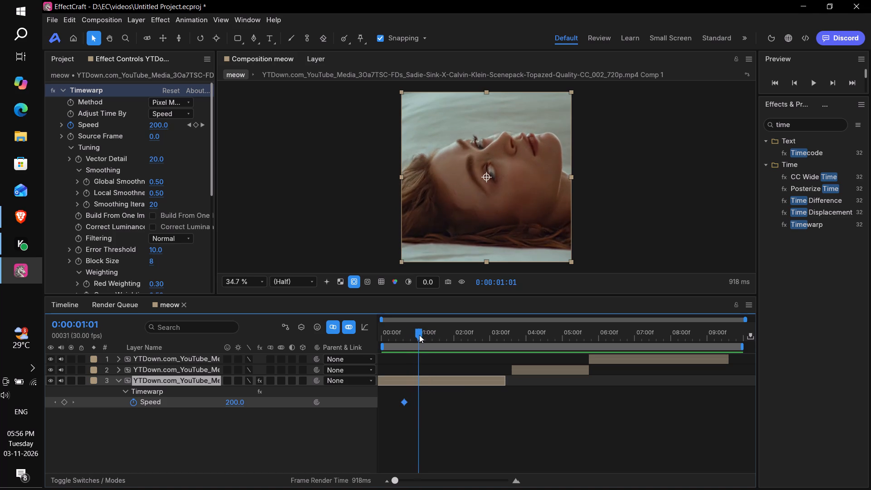
pyautogui.moveTo(419, 335); pyautogui.dragTo(399, 336)
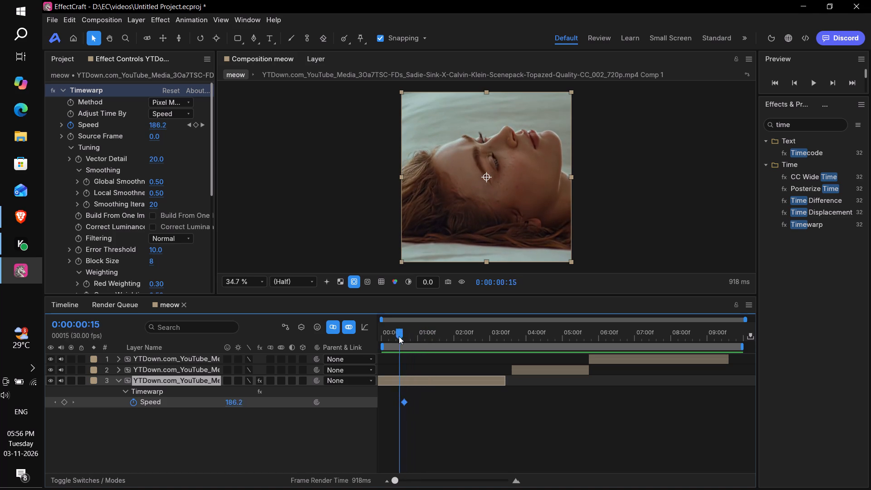
pyautogui.moveTo(399, 336); pyautogui.dragTo(373, 344)
pyautogui.press('space')
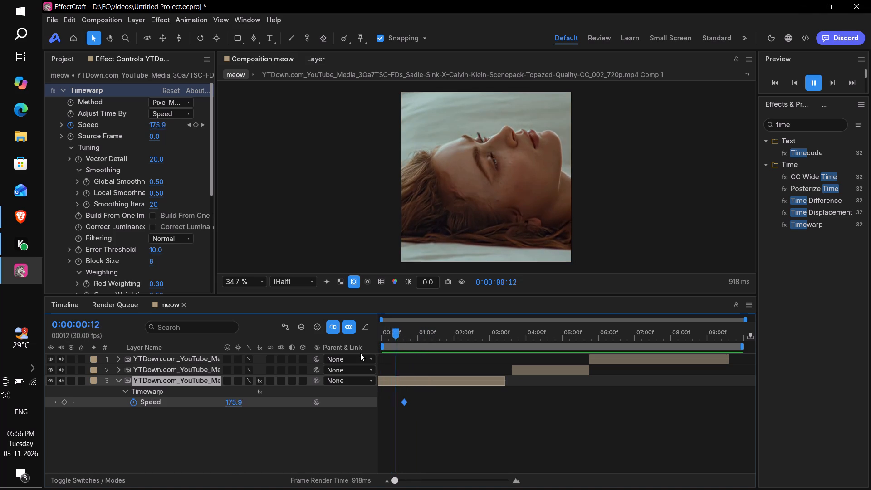
pyautogui.press('space')
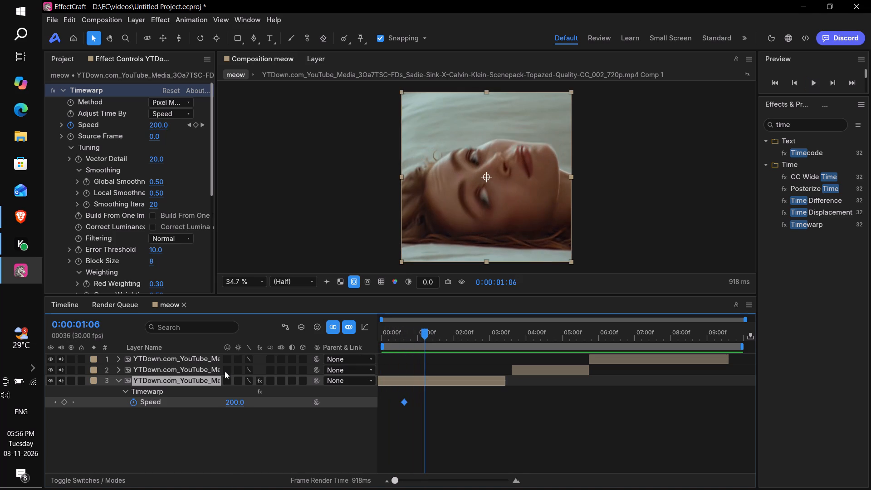
# Add a Timewarp Speed keyframe of 100 on layer 3 at 0:00:01:06.
pyautogui.click(234, 402)
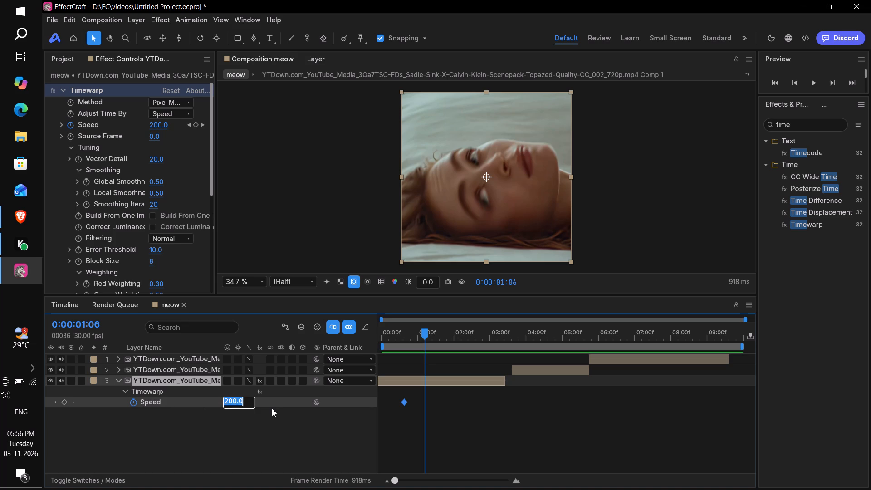
pyautogui.write('199')
pyautogui.press('BackSpace')
pyautogui.press('BackSpace')
pyautogui.press('BackSpace')
pyautogui.write('100')
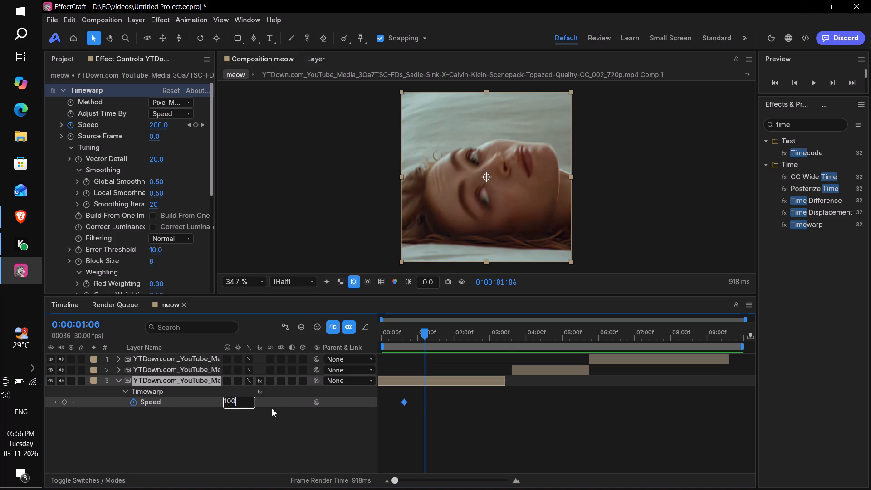
pyautogui.press('Return')
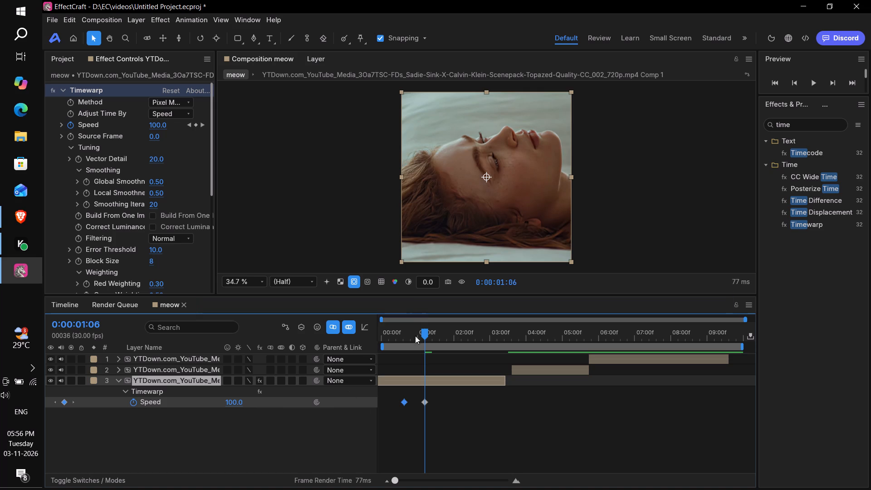
# Play back the meow composition several times from the start to review the speed change across layer 3's two Speed keyframes.
pyautogui.moveTo(423, 331); pyautogui.dragTo(341, 354)
pyautogui.press('space')
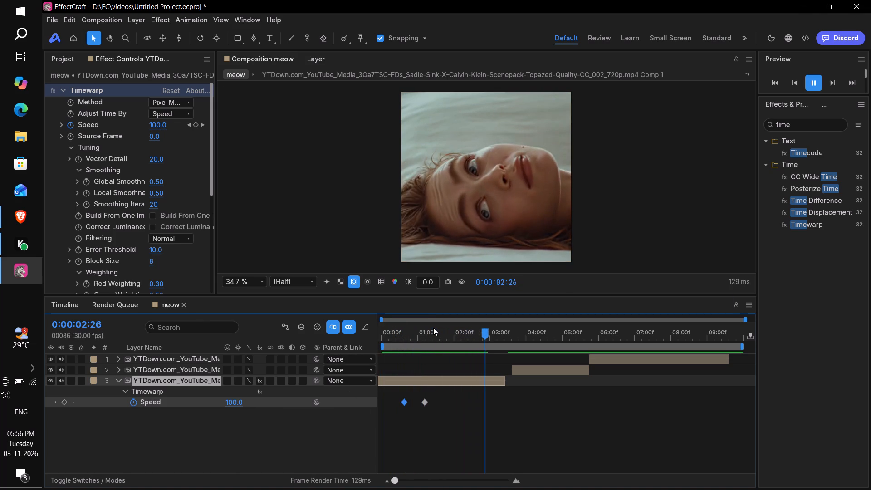
pyautogui.press('space')
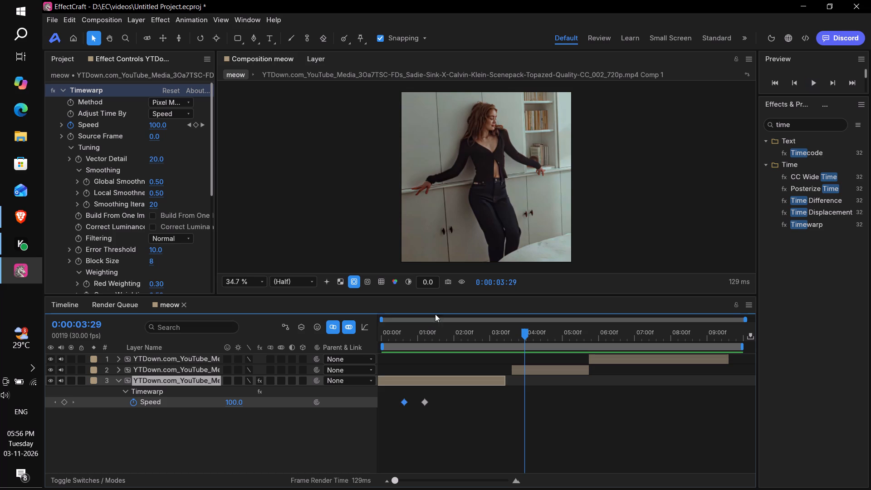
pyautogui.moveTo(448, 333); pyautogui.dragTo(353, 344)
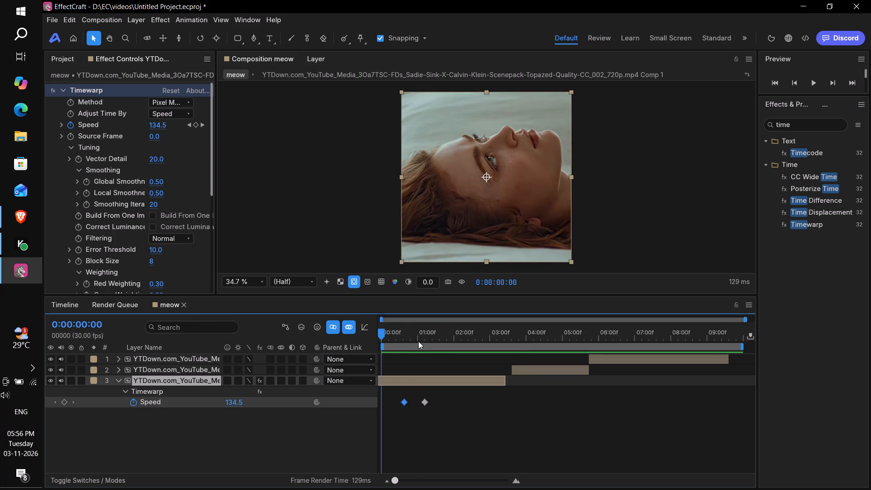
pyautogui.press('space')
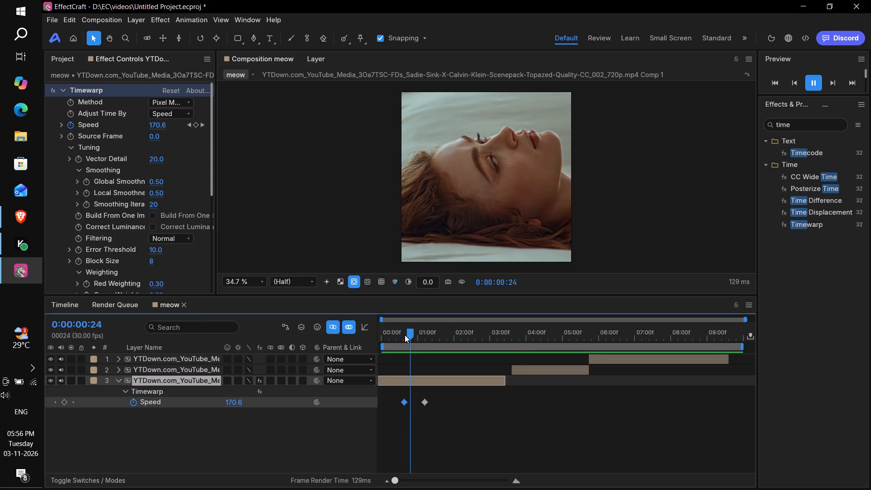
pyautogui.press('space')
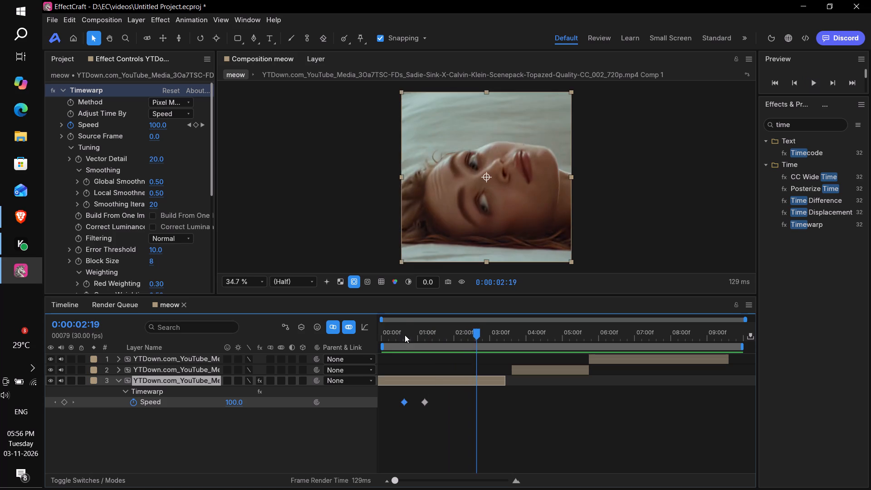
pyautogui.moveTo(405, 335); pyautogui.dragTo(321, 334)
pyautogui.press('space')
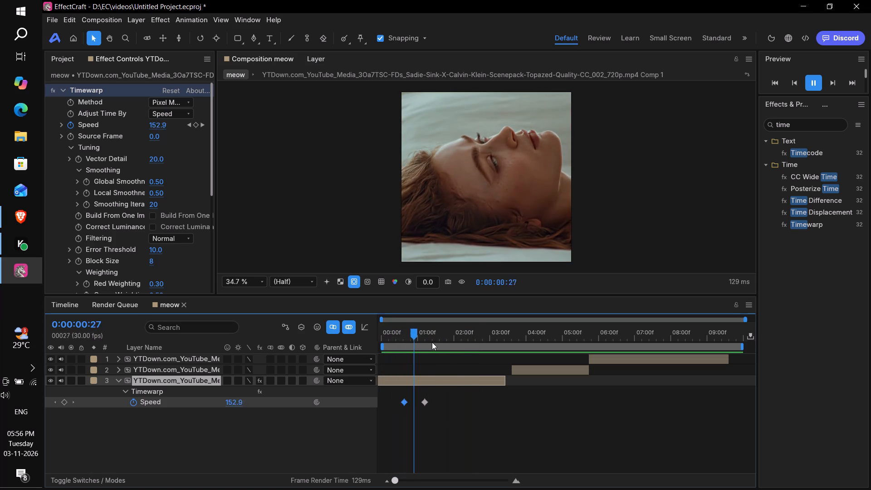
pyautogui.press('space')
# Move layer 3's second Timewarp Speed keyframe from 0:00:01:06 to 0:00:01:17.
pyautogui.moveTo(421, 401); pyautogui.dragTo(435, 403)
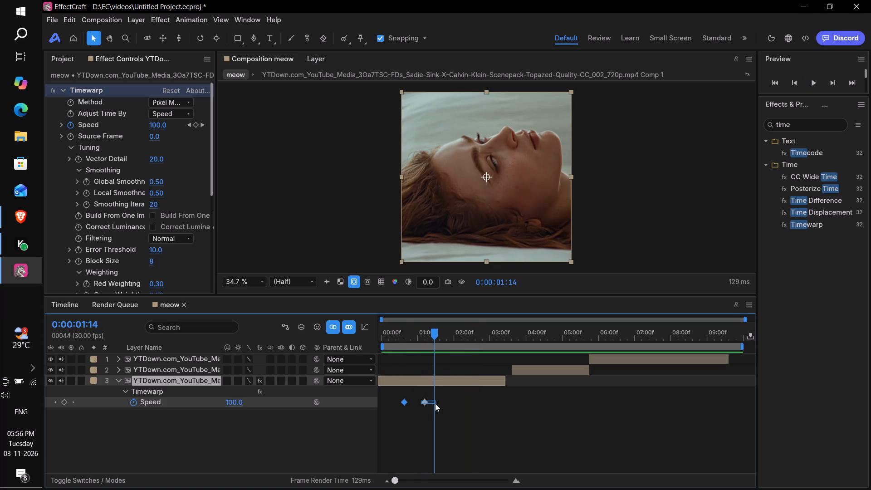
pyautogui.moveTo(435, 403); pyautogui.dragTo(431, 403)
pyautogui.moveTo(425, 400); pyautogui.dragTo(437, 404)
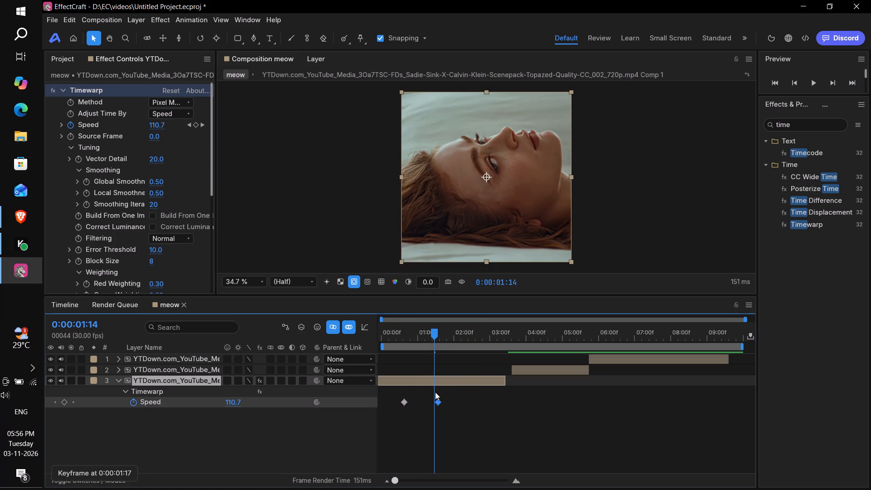
# Replay the opening two seconds of the composition several times to check layer 3's slower return to normal speed.
pyautogui.moveTo(433, 336); pyautogui.dragTo(228, 333)
pyautogui.press('space')
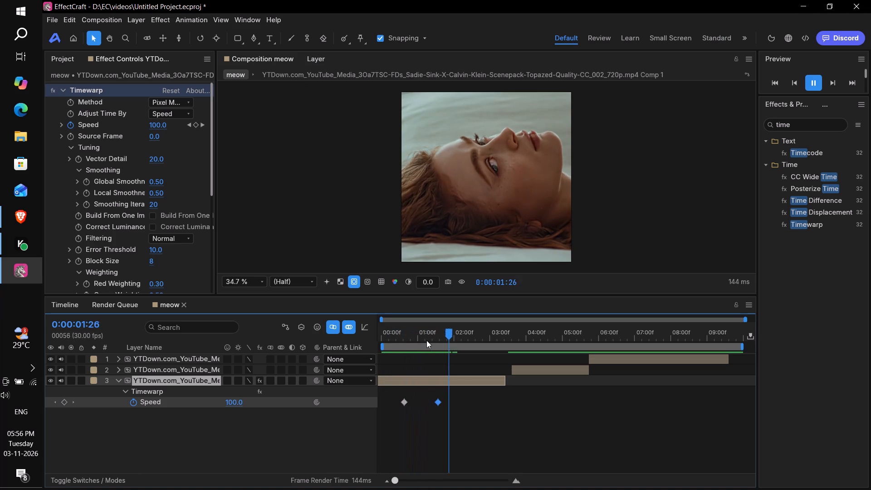
pyautogui.press('space')
pyautogui.moveTo(452, 336); pyautogui.dragTo(344, 344)
pyautogui.press('space')
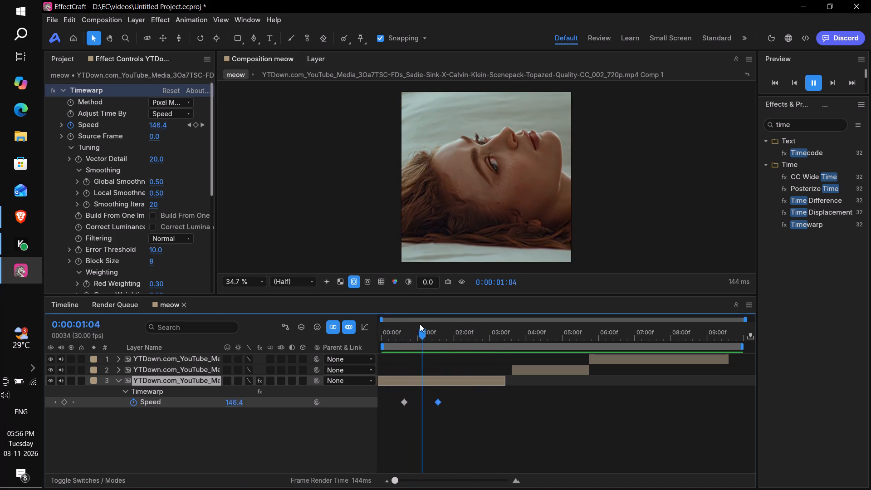
pyautogui.press('space')
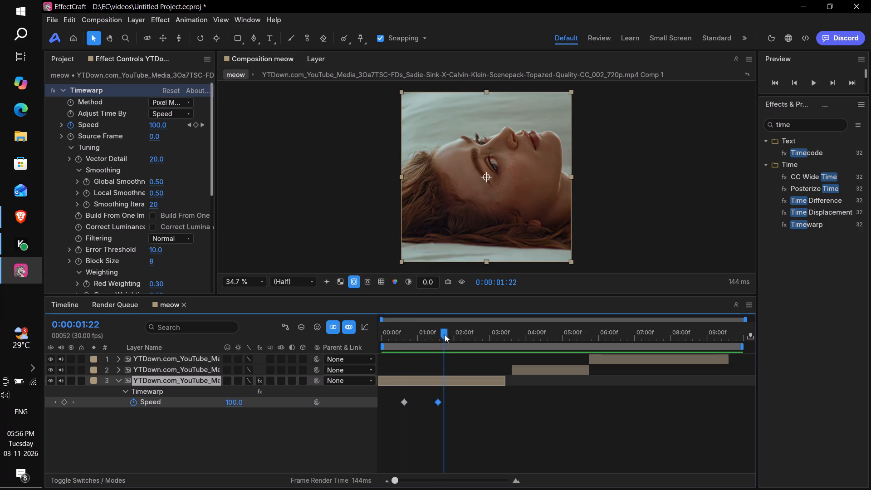
pyautogui.moveTo(445, 334); pyautogui.dragTo(332, 358)
pyautogui.press('space')
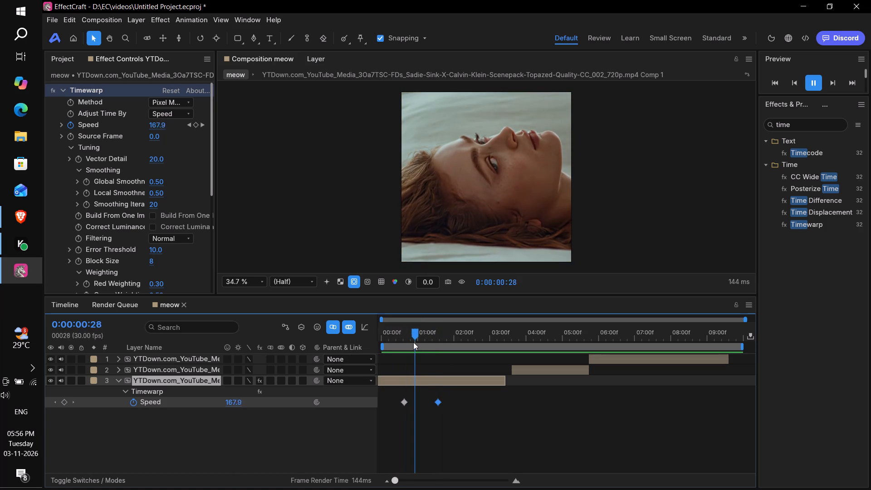
pyautogui.press('space')
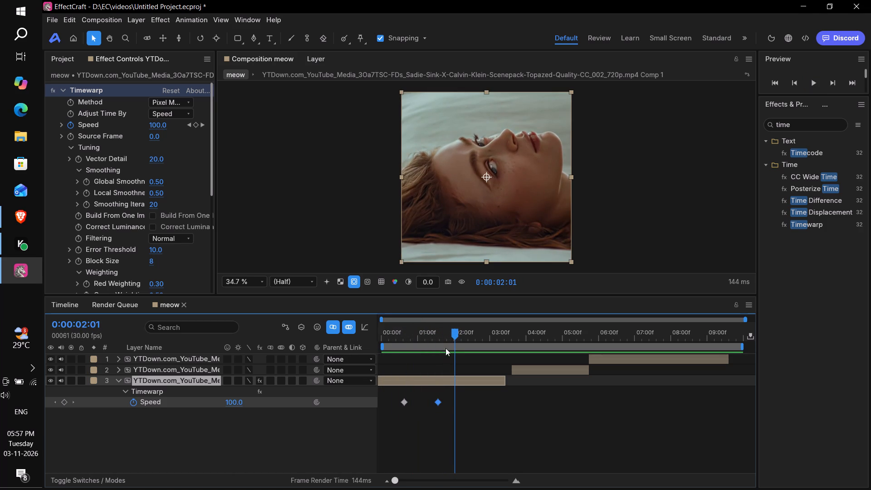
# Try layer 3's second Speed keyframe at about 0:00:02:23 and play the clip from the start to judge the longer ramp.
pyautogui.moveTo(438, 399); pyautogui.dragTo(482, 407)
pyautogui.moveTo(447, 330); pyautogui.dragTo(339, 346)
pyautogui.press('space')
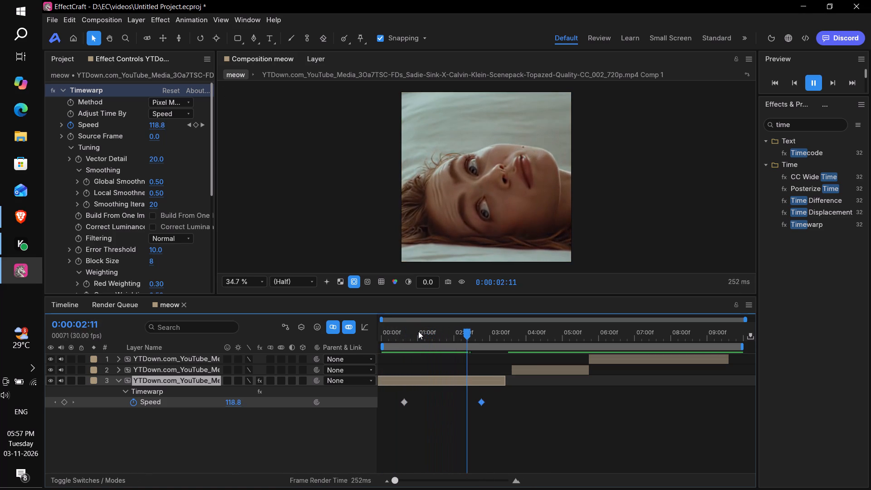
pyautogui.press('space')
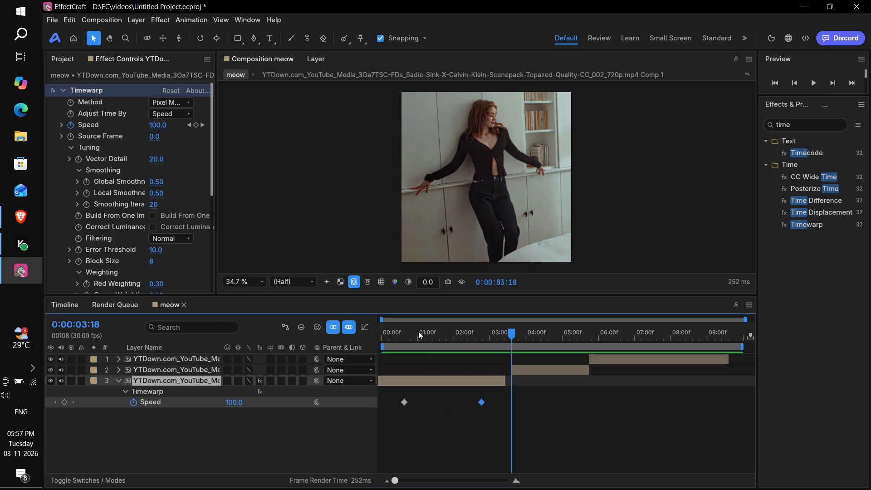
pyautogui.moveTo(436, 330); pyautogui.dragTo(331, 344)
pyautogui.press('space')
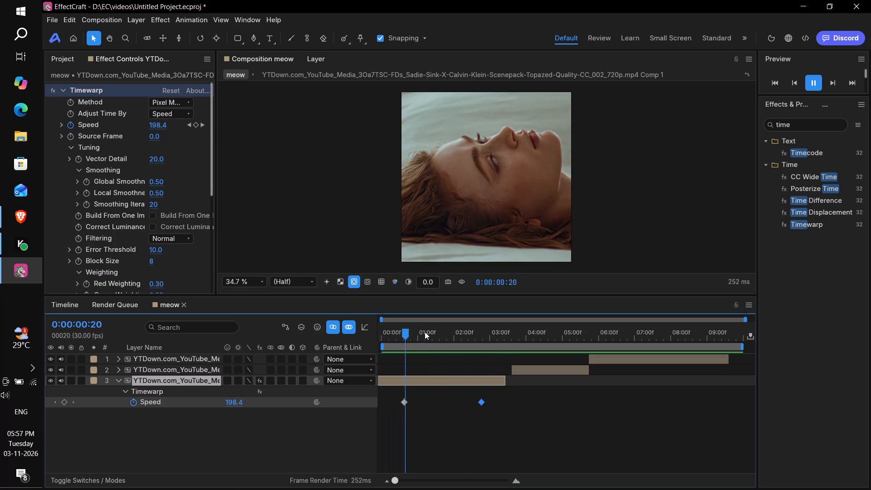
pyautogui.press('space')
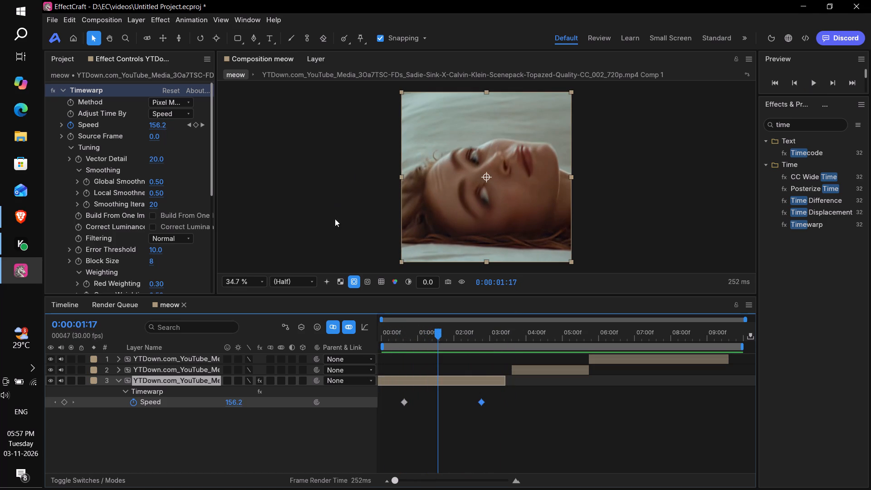
# Lower the composition preview resolution to Quarter.
pyautogui.click(308, 280)
pyautogui.click(295, 244)
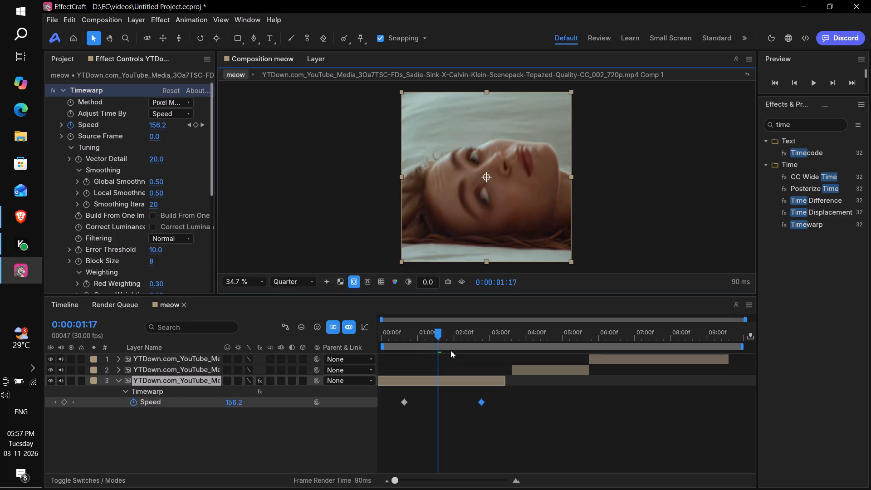
# Play back the composition repeatedly from the start at the reduced resolution to examine layer 3's speed ramp.
pyautogui.moveTo(433, 331); pyautogui.dragTo(316, 328)
pyautogui.press('space')
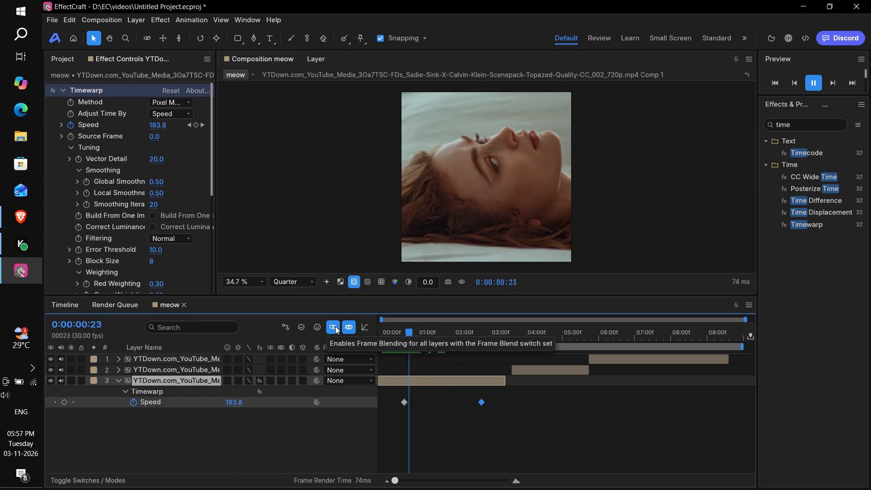
pyautogui.press('space')
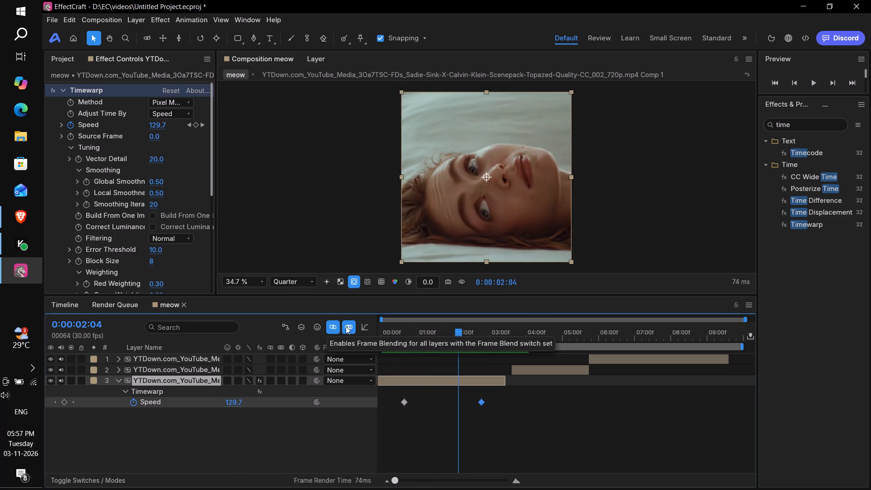
pyautogui.moveTo(455, 331); pyautogui.dragTo(373, 342)
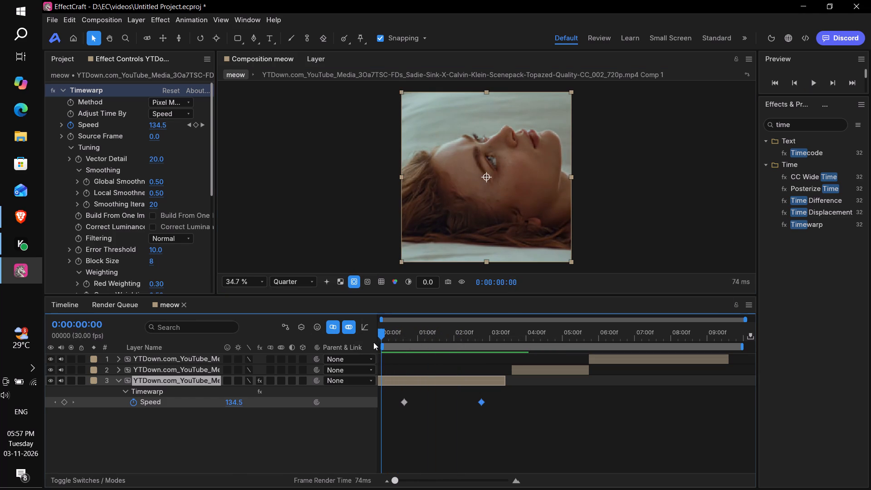
pyautogui.press('space')
pyautogui.press('space')
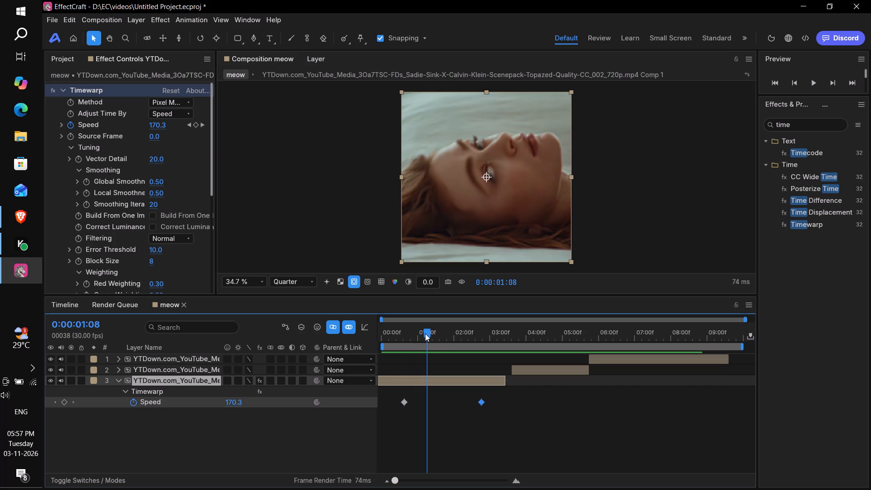
pyautogui.moveTo(425, 333); pyautogui.dragTo(342, 343)
pyautogui.press('space')
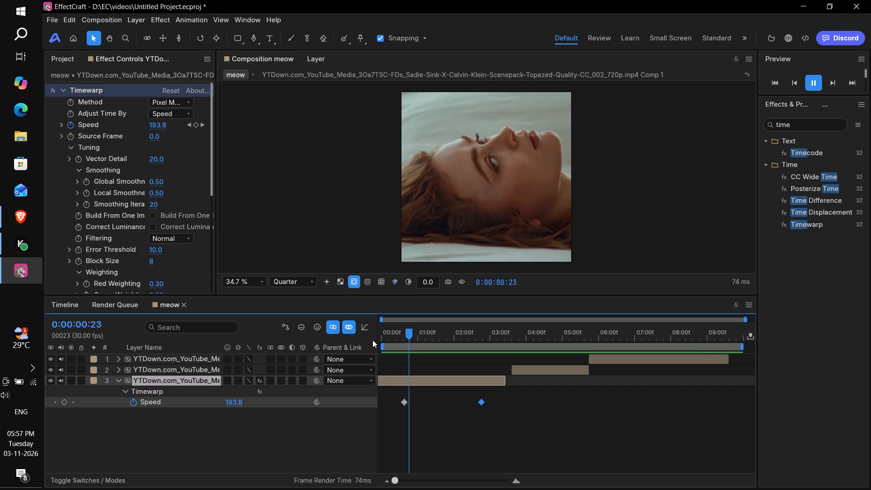
pyautogui.press('space')
pyautogui.press('space')
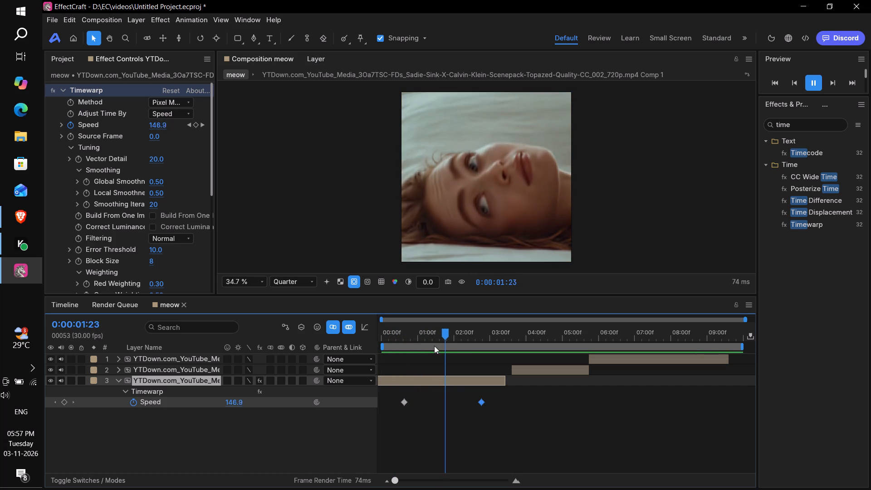
# Move layer 3's second Timewarp Speed keyframe back to 0:00:01:20.
pyautogui.moveTo(486, 334); pyautogui.dragTo(437, 343)
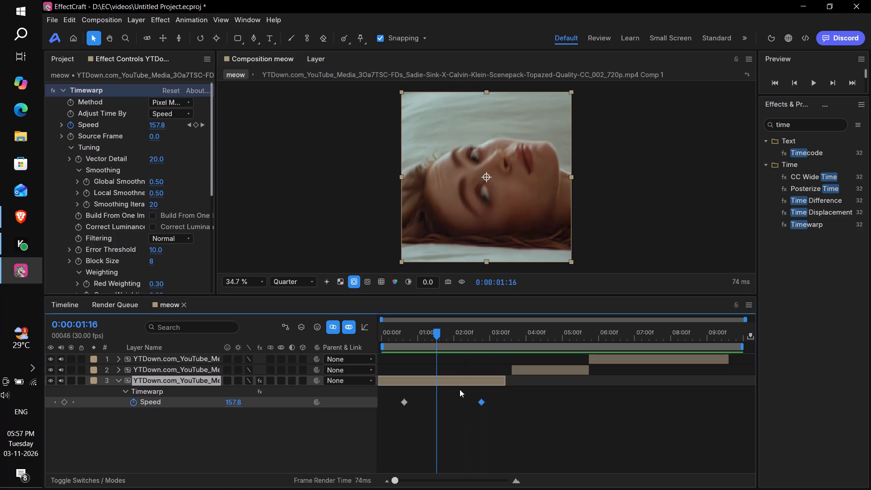
pyautogui.moveTo(478, 401); pyautogui.dragTo(439, 401)
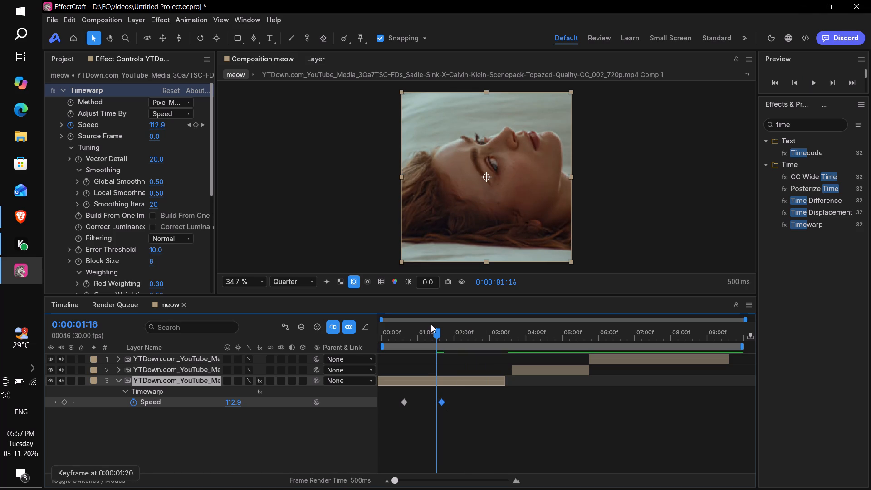
# Set the Speed value of layer 3's keyframe at 0:00:01:20 to 200.
pyautogui.moveTo(434, 332); pyautogui.dragTo(441, 341)
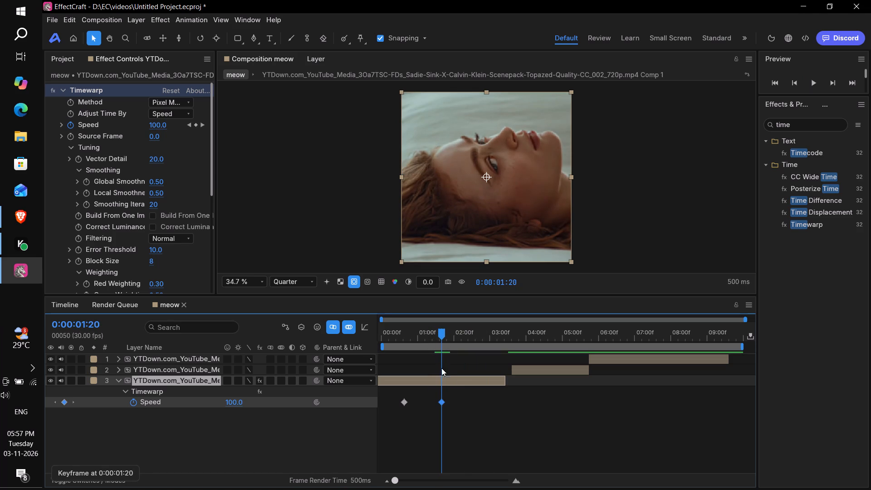
pyautogui.click(441, 401)
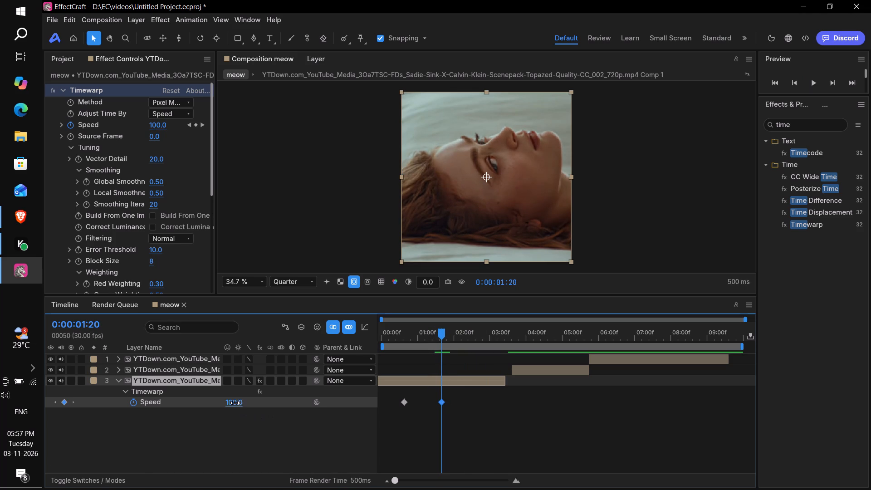
pyautogui.click(235, 403)
pyautogui.write('200')
pyautogui.press('Return')
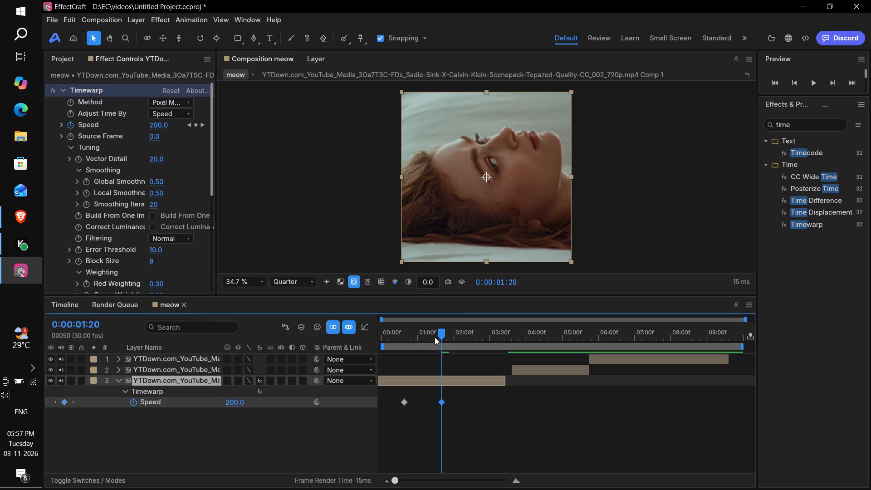
# Play back the composition twice from the start to check layer 3's new speed timing.
pyautogui.moveTo(431, 338); pyautogui.dragTo(250, 378)
pyautogui.press('space')
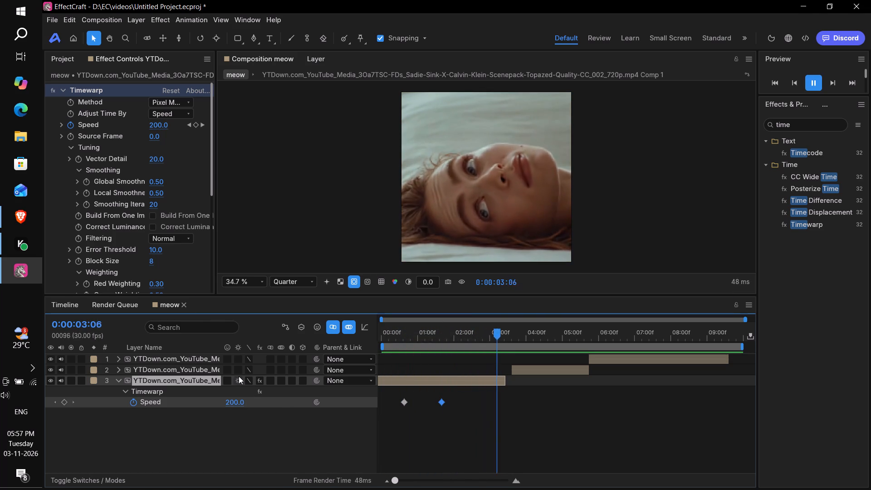
pyautogui.moveTo(434, 338); pyautogui.dragTo(300, 340)
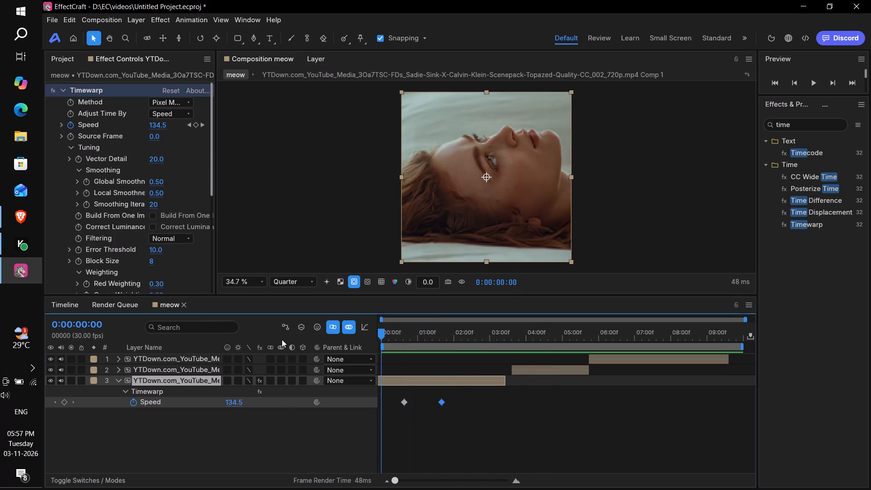
pyautogui.press('space')
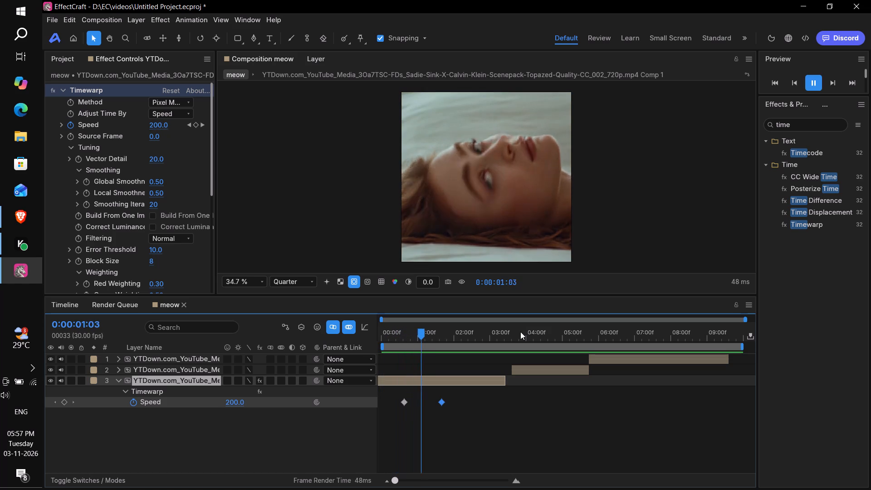
pyautogui.press('space')
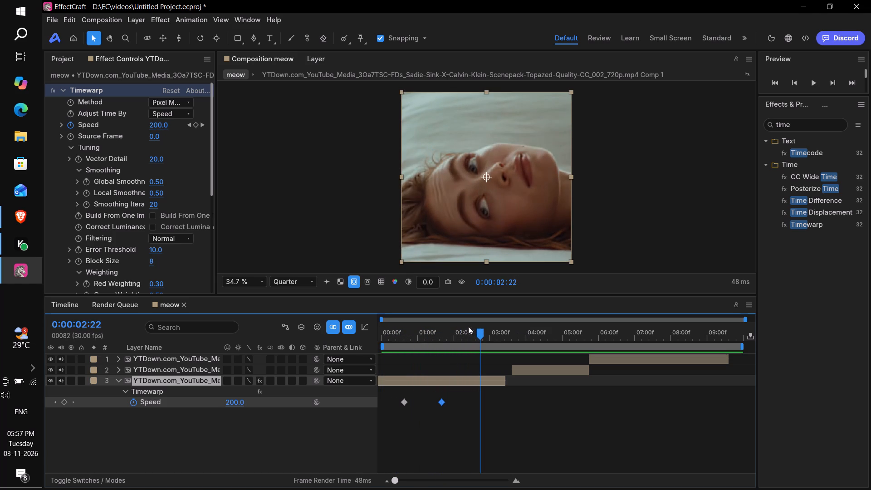
# Scrub back and forth over roughly the first two seconds of the composition to examine layer 3's retimed motion.
pyautogui.moveTo(480, 332); pyautogui.dragTo(403, 334)
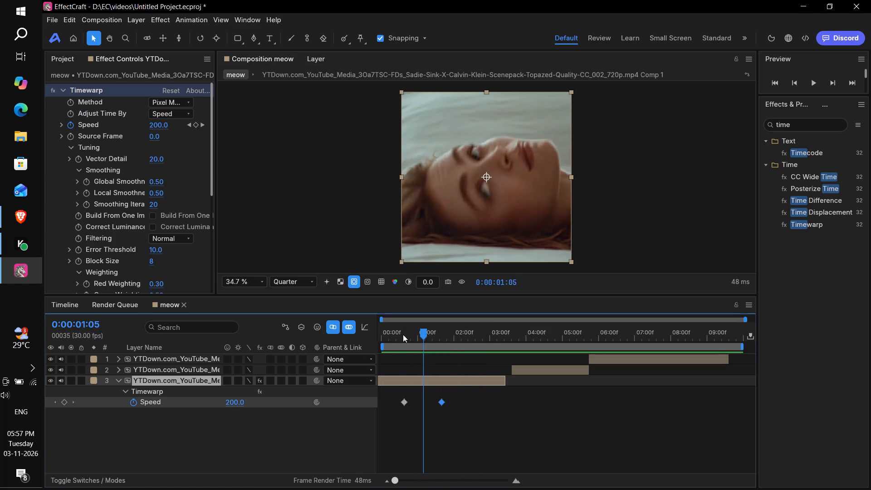
pyautogui.moveTo(403, 334); pyautogui.dragTo(443, 347)
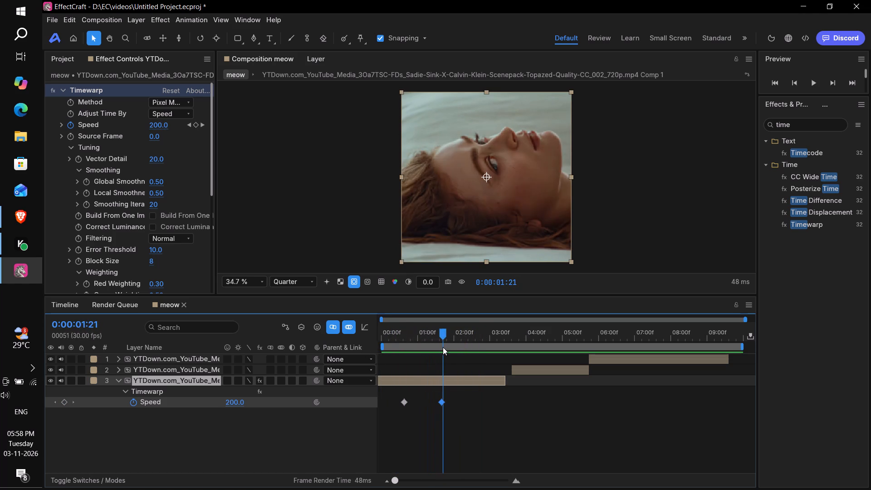
pyautogui.moveTo(443, 347); pyautogui.dragTo(413, 359)
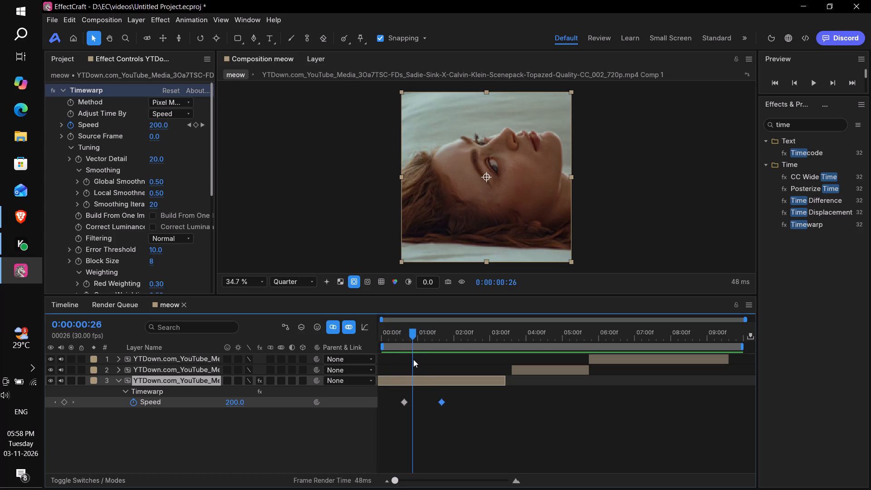
pyautogui.moveTo(413, 359); pyautogui.dragTo(418, 362)
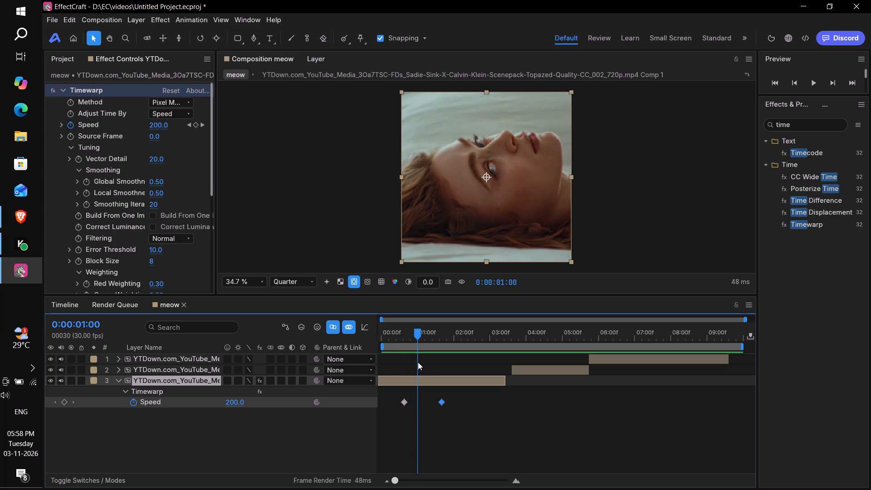
pyautogui.moveTo(418, 362); pyautogui.dragTo(372, 357)
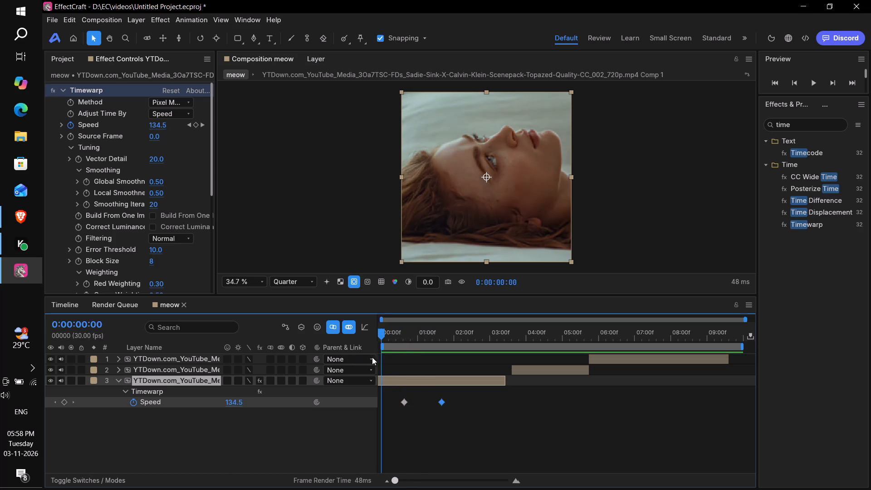
pyautogui.moveTo(372, 357); pyautogui.dragTo(445, 358)
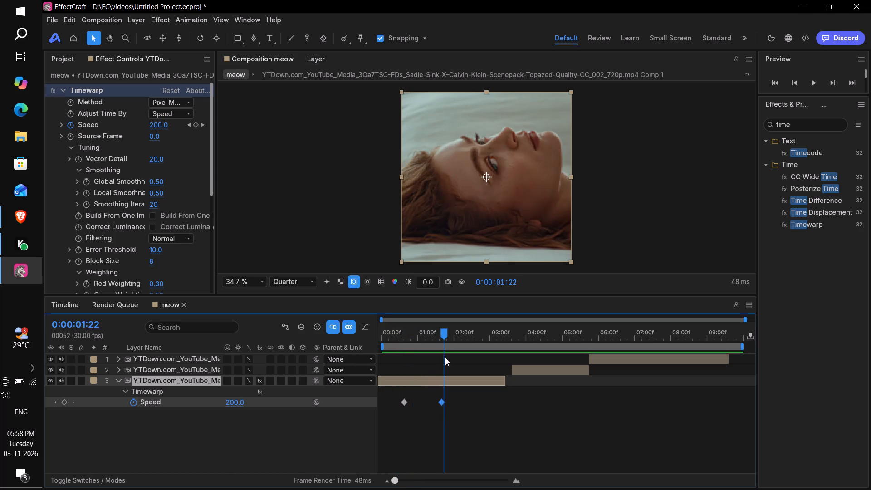
pyautogui.moveTo(445, 358); pyautogui.dragTo(434, 357)
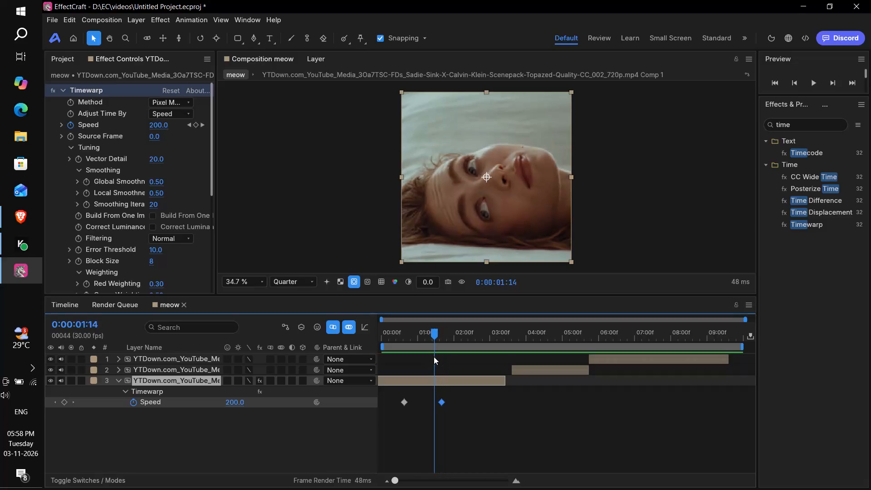
pyautogui.moveTo(434, 357); pyautogui.dragTo(462, 375)
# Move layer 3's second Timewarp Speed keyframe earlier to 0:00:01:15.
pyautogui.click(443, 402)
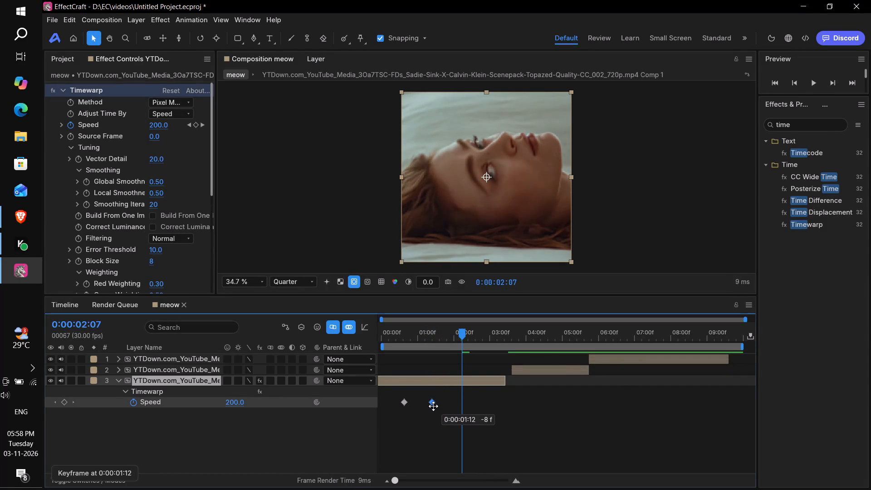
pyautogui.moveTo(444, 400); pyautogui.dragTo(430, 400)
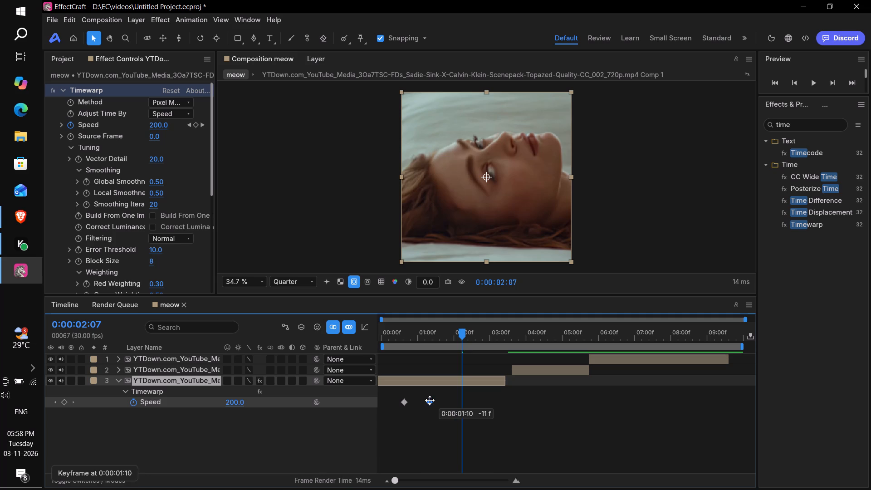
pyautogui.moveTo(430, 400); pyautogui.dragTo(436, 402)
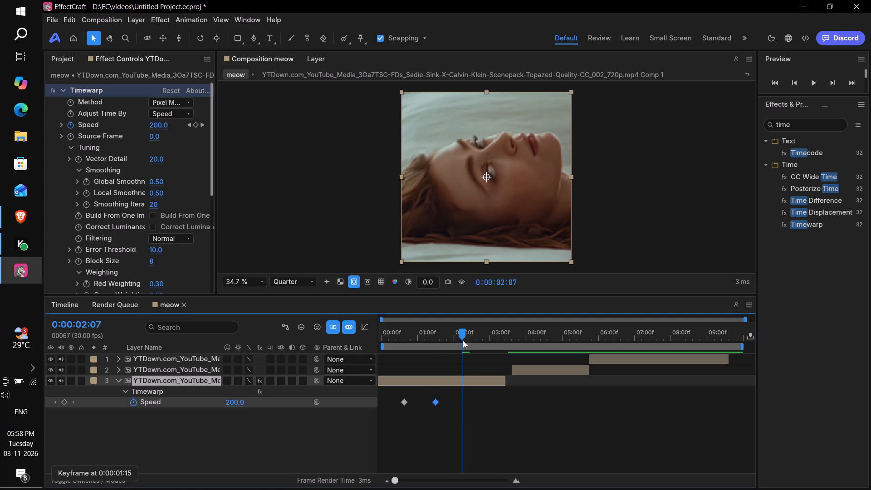
# Play from near the start, add a Speed value of 50 on layer 3 at 0:00:01:13, and preview the result.
pyautogui.moveTo(462, 328); pyautogui.dragTo(396, 348)
pyautogui.press('space')
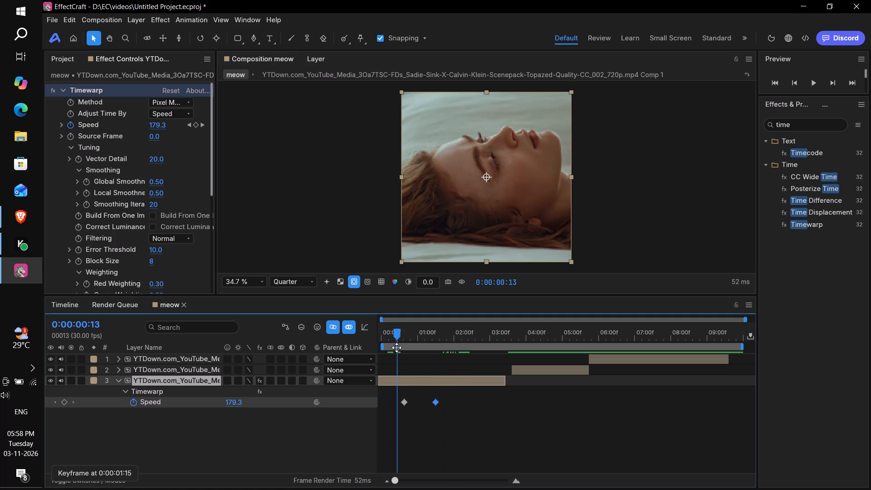
pyautogui.press('space')
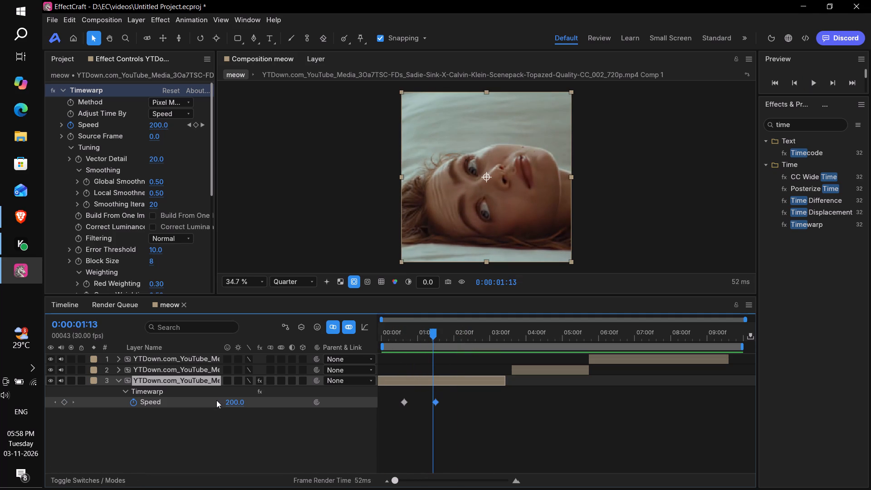
pyautogui.click(237, 401)
pyautogui.write('50')
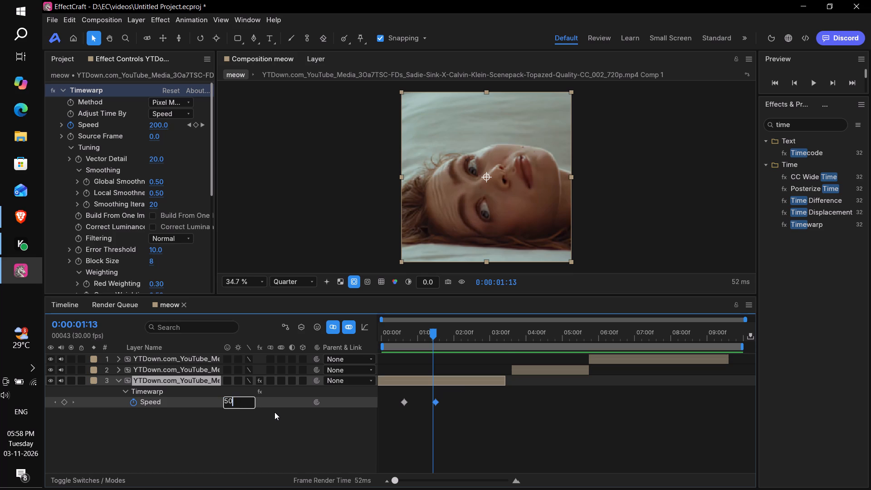
pyautogui.press('Return')
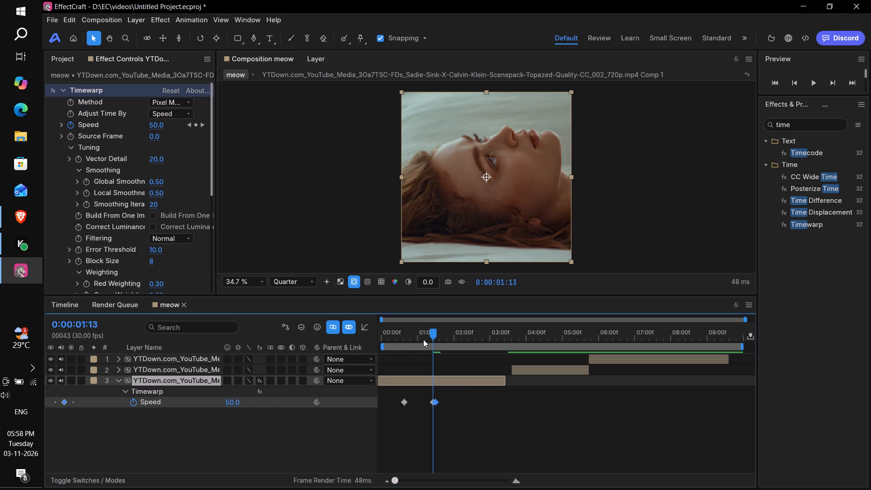
pyautogui.moveTo(423, 339); pyautogui.dragTo(385, 342)
pyautogui.press('space')
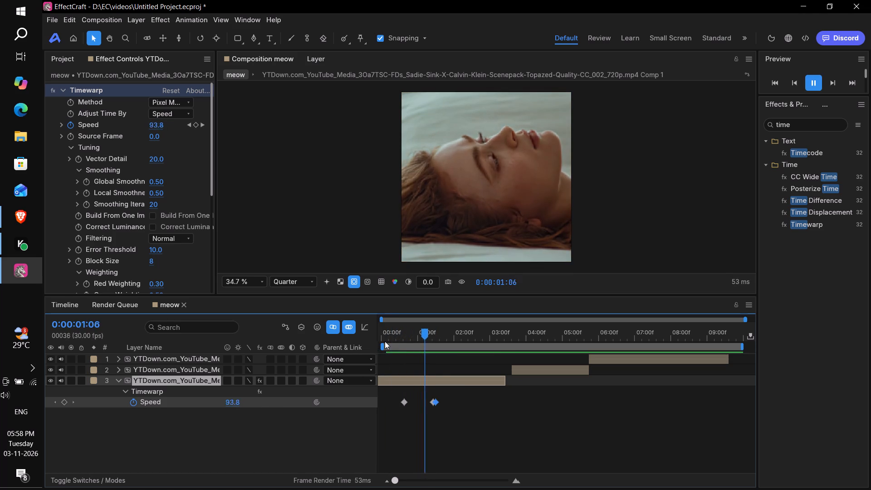
pyautogui.press('space')
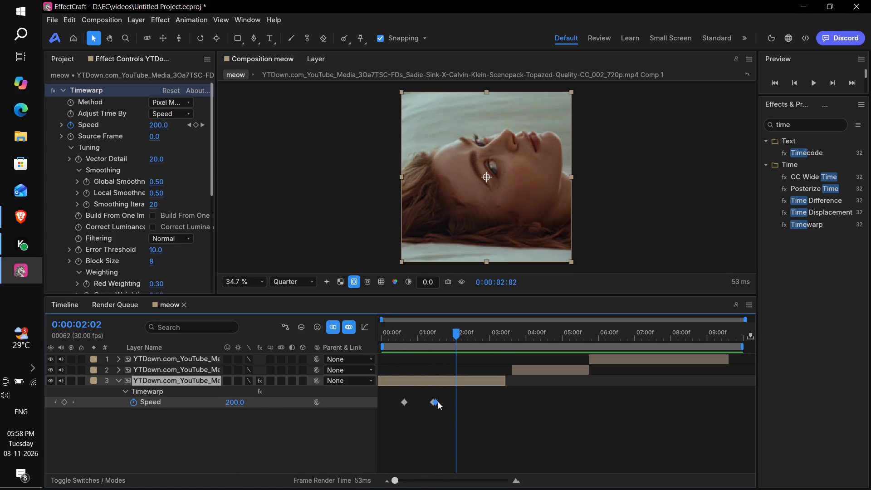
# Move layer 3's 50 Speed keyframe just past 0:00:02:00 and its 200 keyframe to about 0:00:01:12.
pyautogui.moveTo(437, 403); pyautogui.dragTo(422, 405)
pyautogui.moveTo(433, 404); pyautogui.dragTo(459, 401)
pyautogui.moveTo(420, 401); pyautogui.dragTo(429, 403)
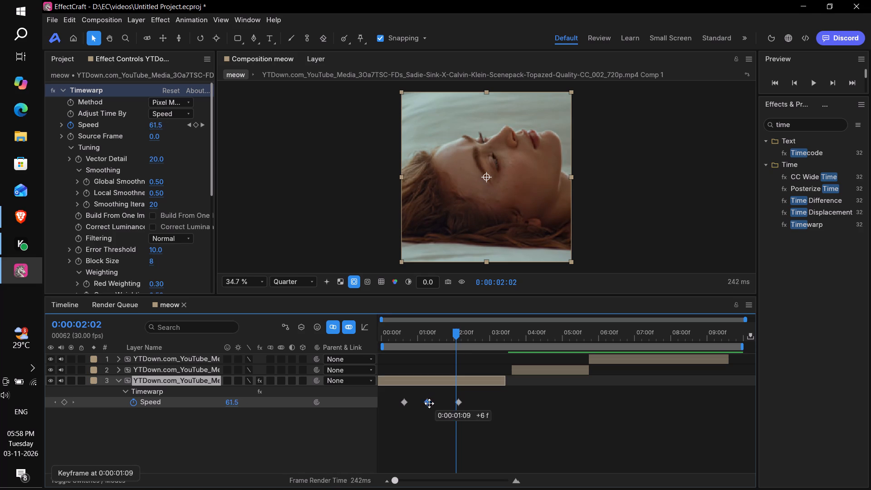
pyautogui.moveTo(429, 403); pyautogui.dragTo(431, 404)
# Play back the composition three times from the start to examine layer 3's slow-fast-slow speed ramp.
pyautogui.moveTo(448, 323); pyautogui.dragTo(323, 330)
pyautogui.moveTo(420, 332); pyautogui.dragTo(346, 356)
pyautogui.press('space')
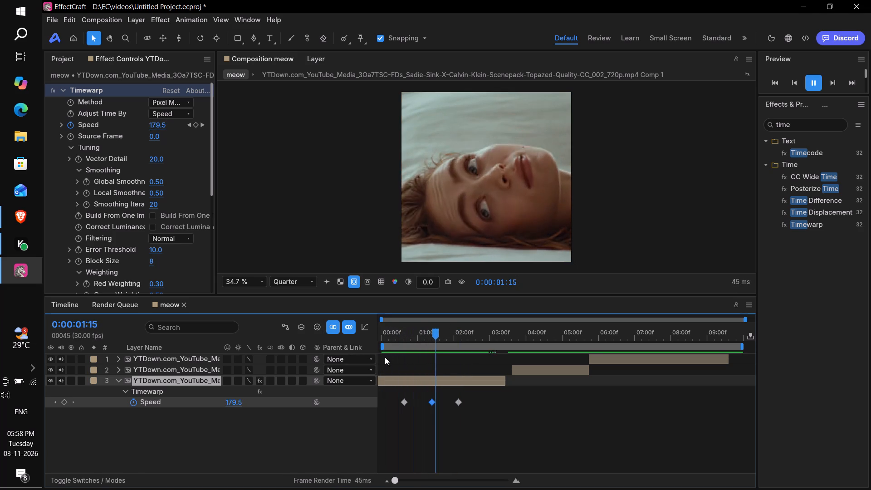
pyautogui.press('space')
pyautogui.moveTo(445, 340); pyautogui.dragTo(361, 336)
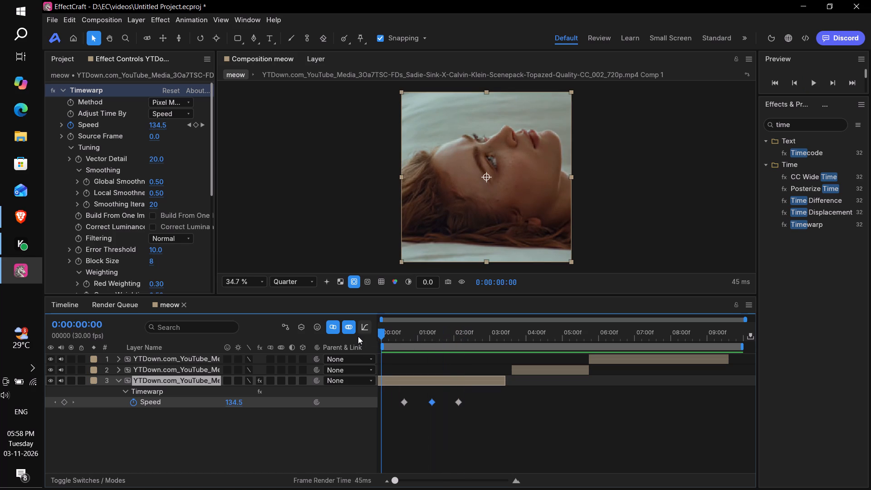
pyautogui.press('space')
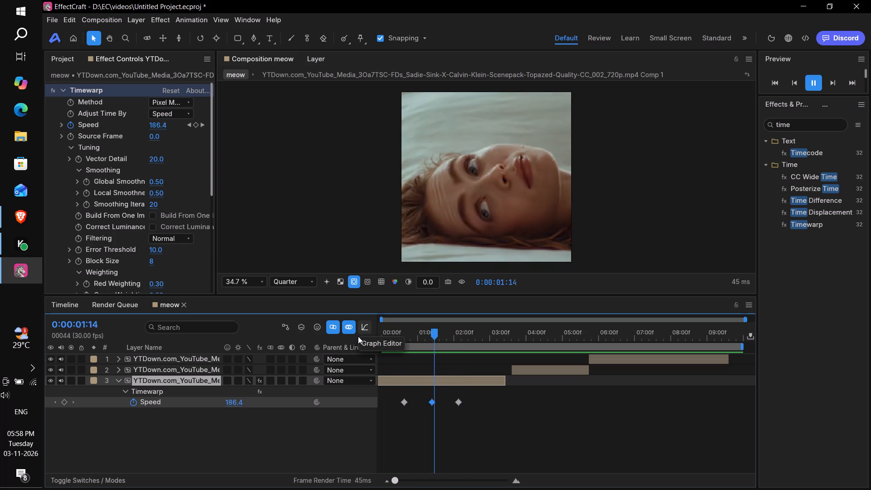
pyautogui.press('space')
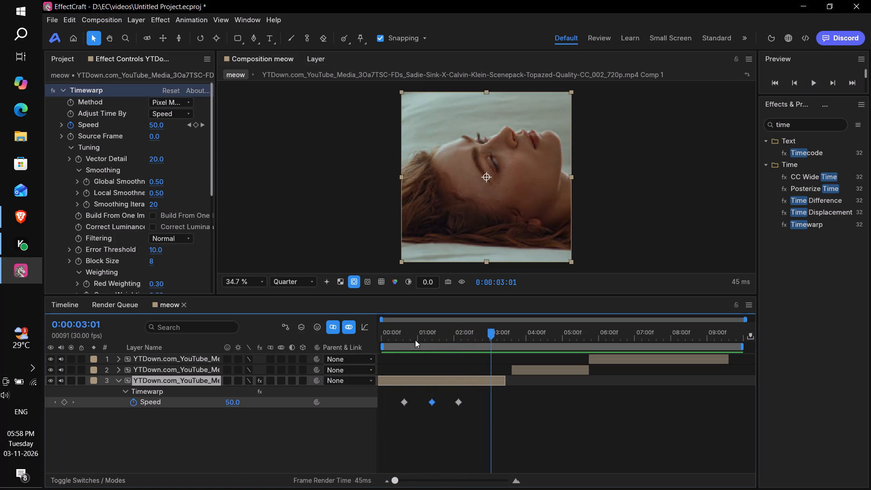
pyautogui.moveTo(465, 324); pyautogui.dragTo(372, 344)
pyautogui.moveTo(421, 336); pyautogui.dragTo(346, 357)
pyautogui.press('space')
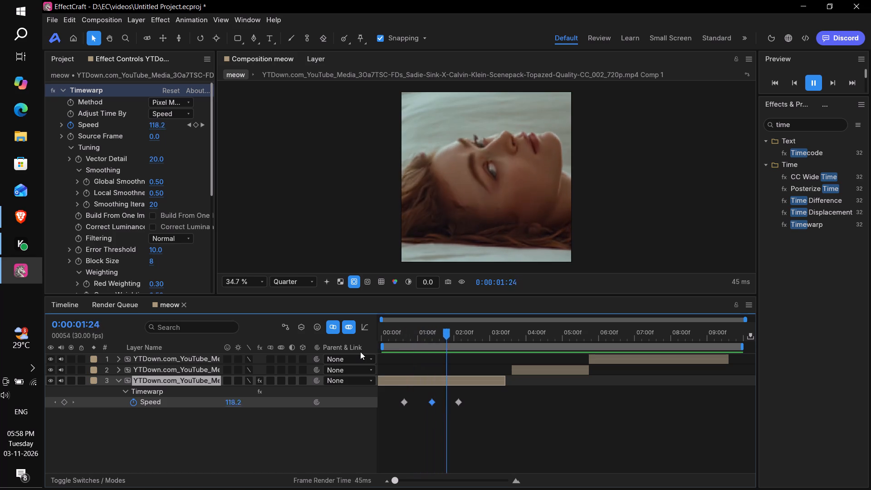
pyautogui.press('space')
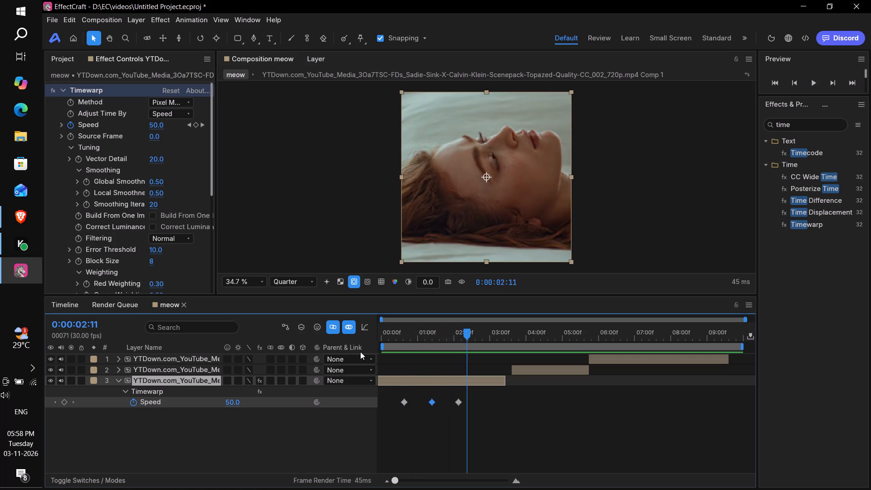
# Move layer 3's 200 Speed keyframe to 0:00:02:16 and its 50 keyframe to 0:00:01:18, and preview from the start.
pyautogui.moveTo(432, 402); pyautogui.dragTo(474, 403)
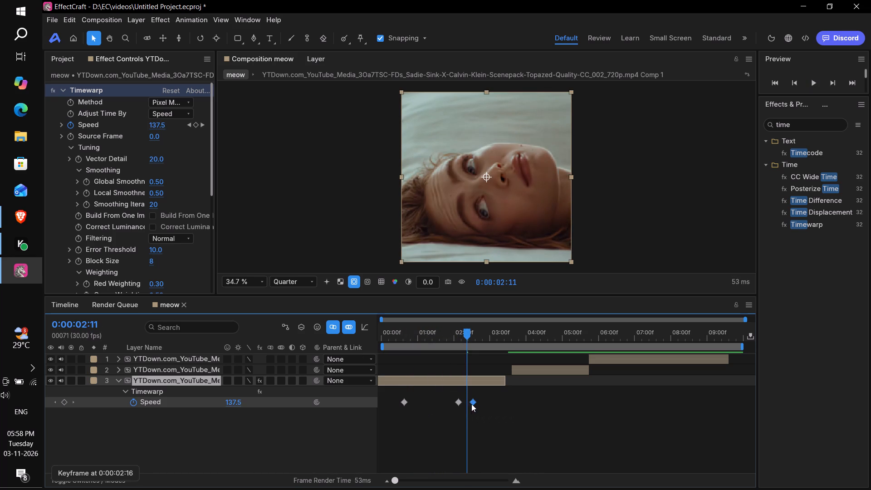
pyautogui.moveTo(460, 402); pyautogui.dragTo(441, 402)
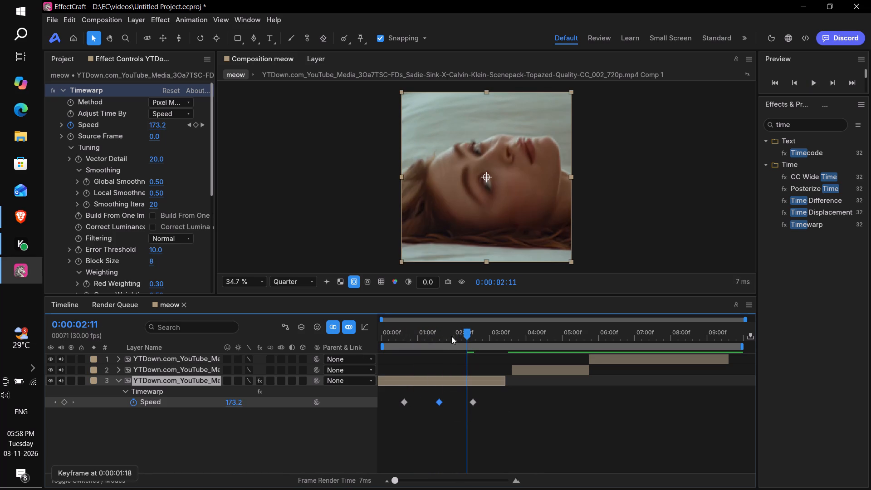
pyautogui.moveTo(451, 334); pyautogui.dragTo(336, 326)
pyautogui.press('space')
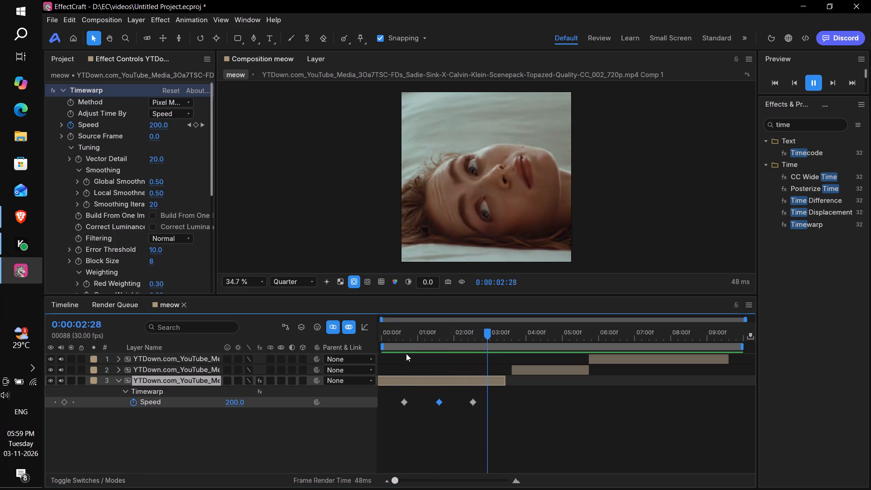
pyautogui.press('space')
# Move layer 3's 50 Speed keyframe to 0:00:03:10 and its 200 keyframe to 0:00:02:01, and preview from the start.
pyautogui.moveTo(469, 398); pyautogui.dragTo(440, 407)
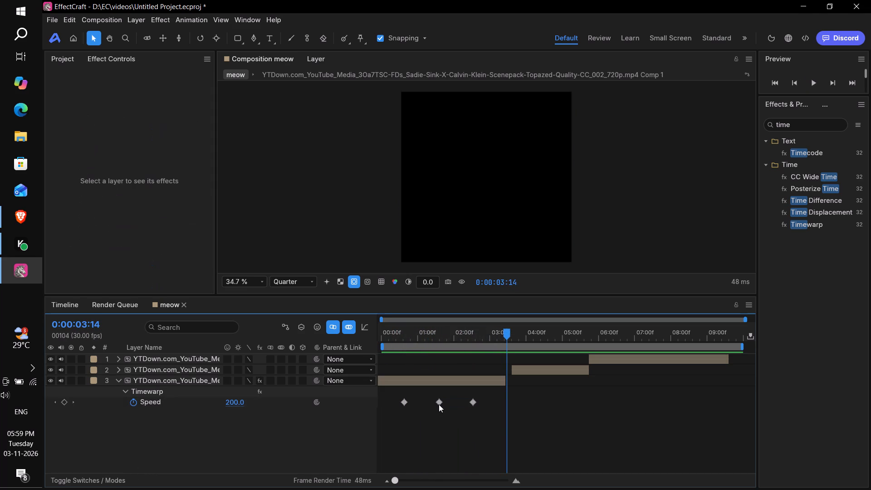
pyautogui.moveTo(437, 403); pyautogui.dragTo(500, 409)
pyautogui.moveTo(470, 401); pyautogui.dragTo(441, 402)
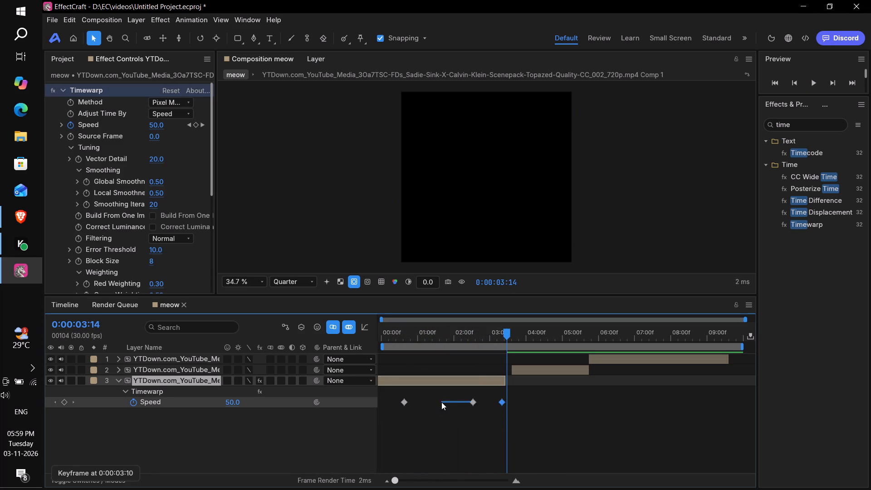
pyautogui.moveTo(441, 402); pyautogui.dragTo(453, 402)
pyautogui.moveTo(474, 401); pyautogui.dragTo(455, 406)
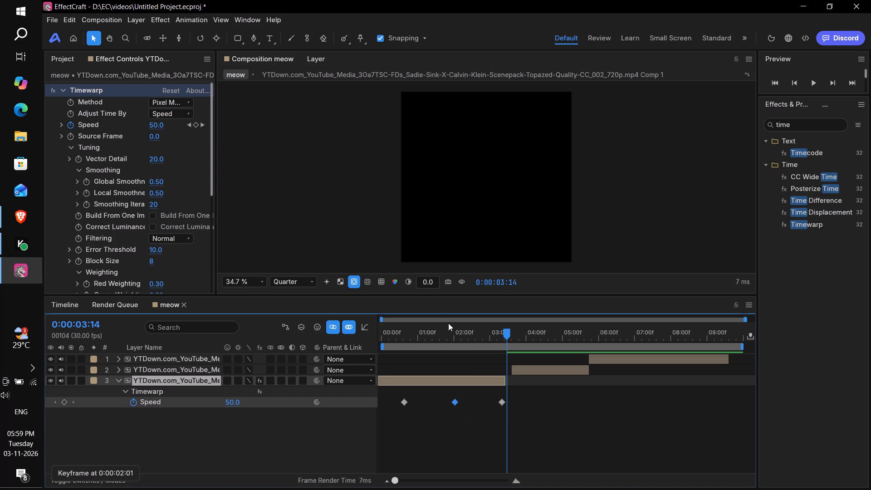
pyautogui.moveTo(440, 322); pyautogui.dragTo(426, 330)
pyautogui.moveTo(426, 335); pyautogui.dragTo(321, 348)
pyautogui.press('space')
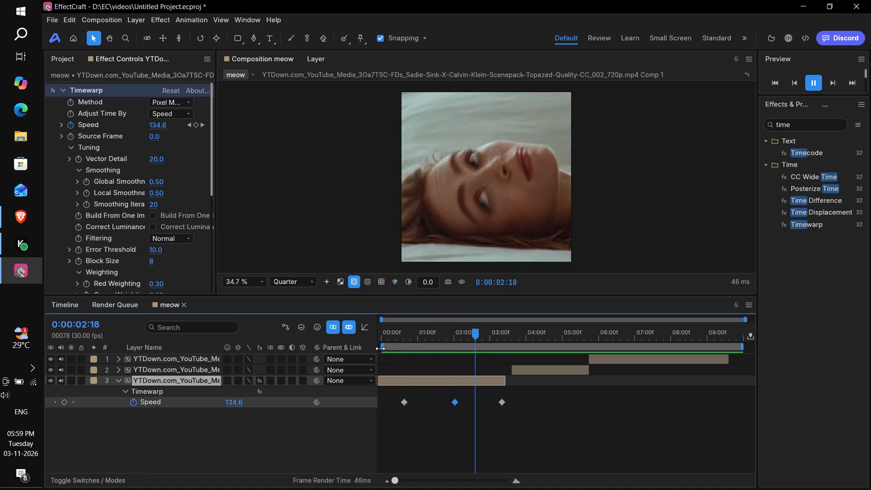
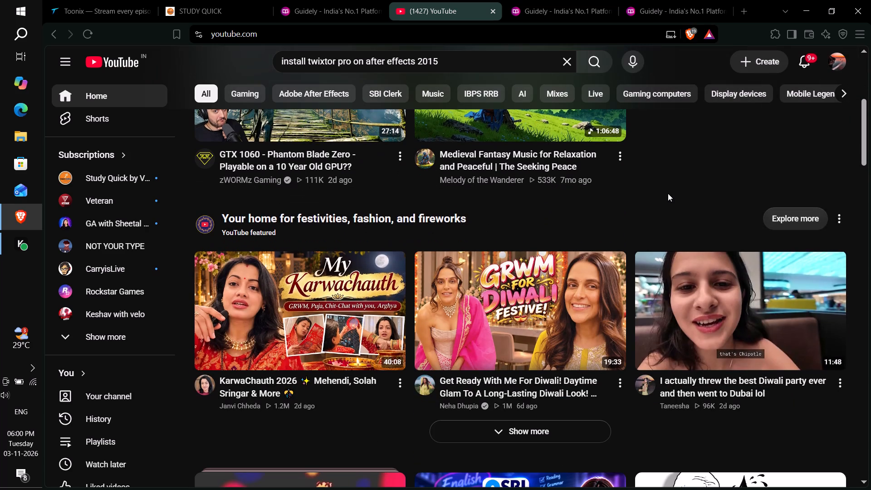
pyautogui.scroll(-1, 668, 193)
pyautogui.scroll(-3, 704, 228)
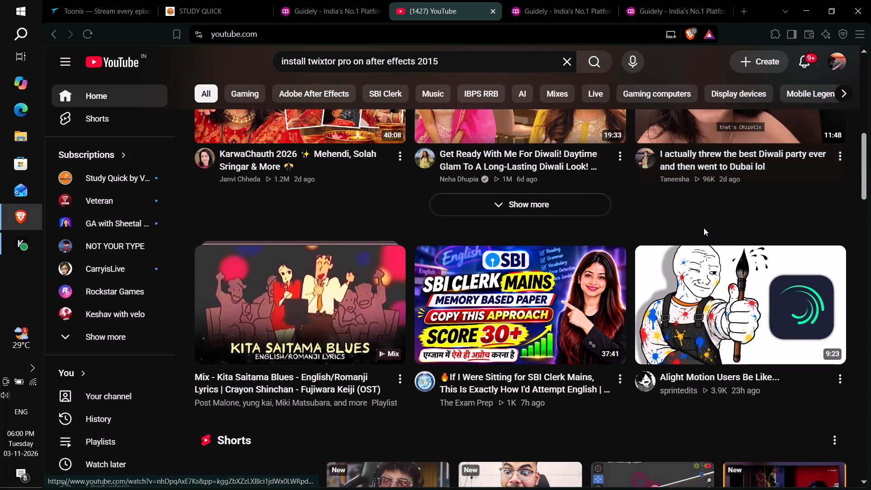
pyautogui.scroll(-2, 704, 228)
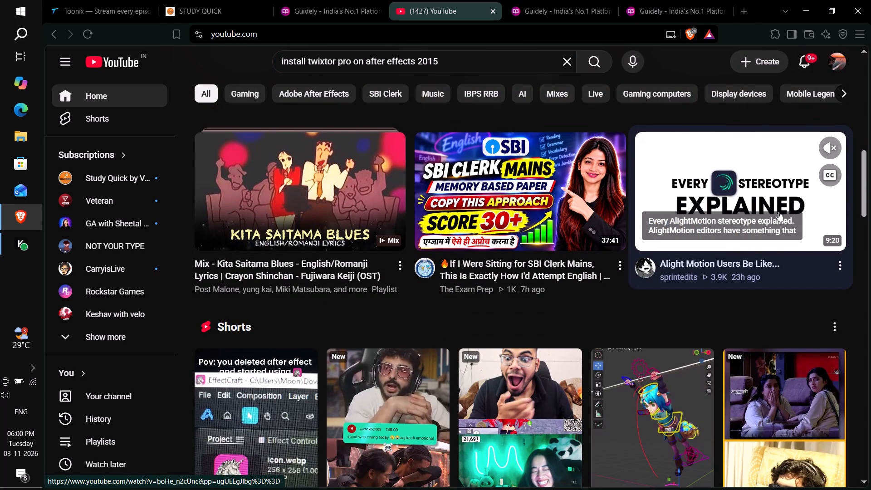
pyautogui.scroll(-3, 778, 211)
pyautogui.scroll(-3, 857, 254)
pyautogui.scroll(-2, 768, 265)
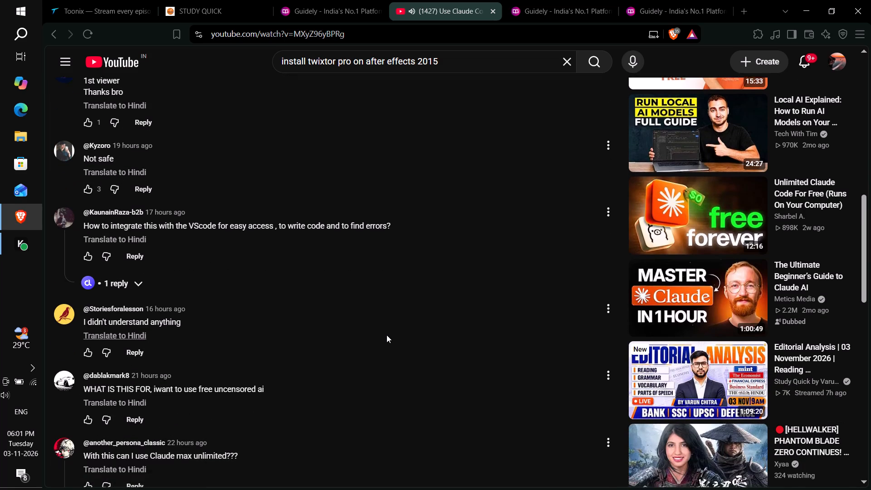
pyautogui.scroll(-2, 387, 335)
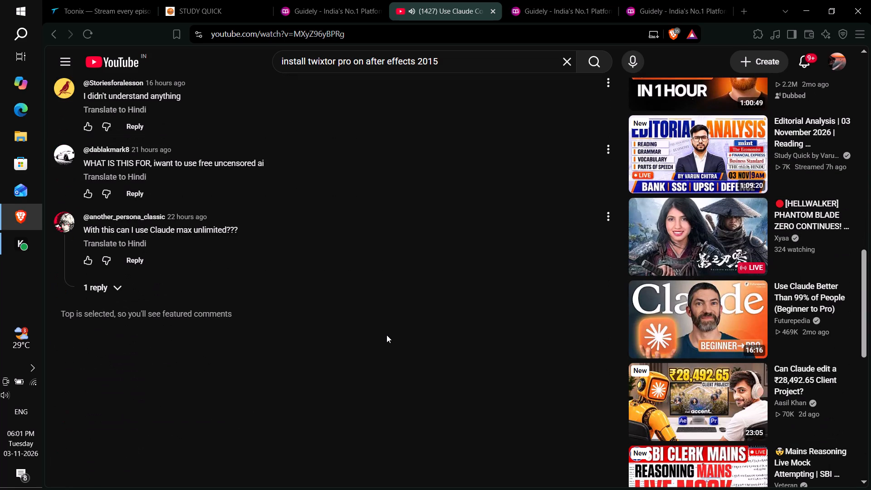
pyautogui.click(107, 288)
pyautogui.scroll(12, 285, 311)
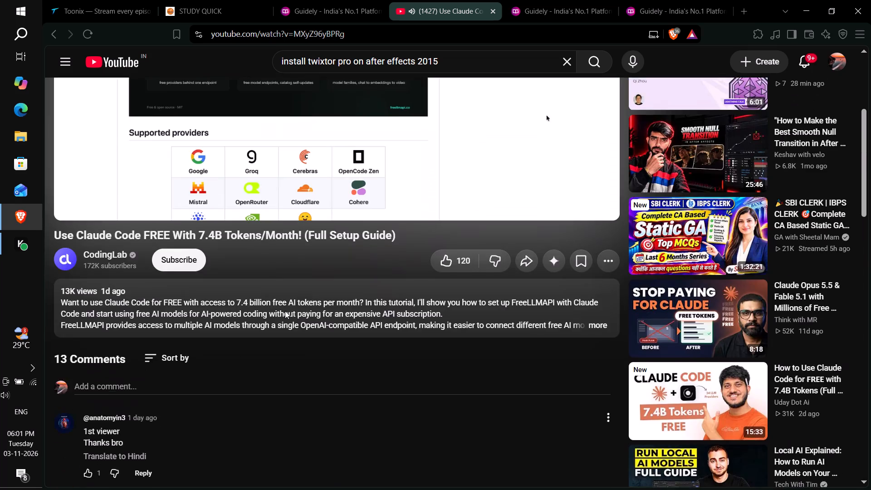
pyautogui.scroll(4, 287, 324)
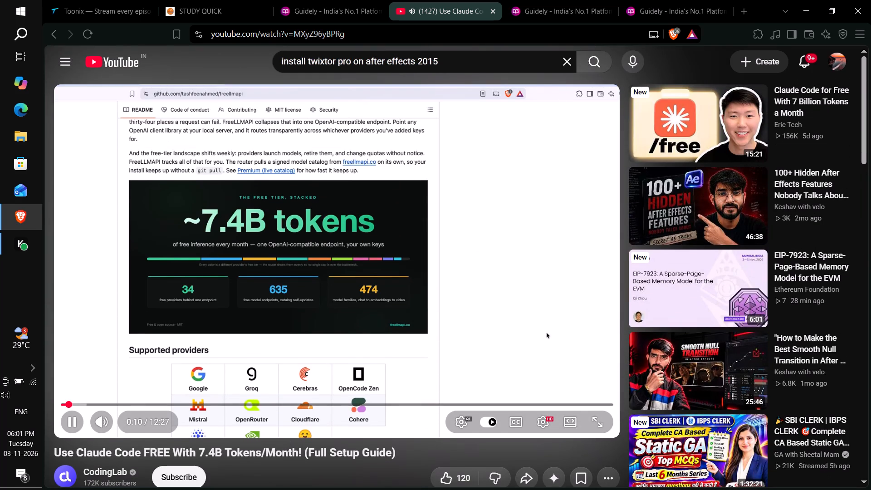
pyautogui.click(494, 11)
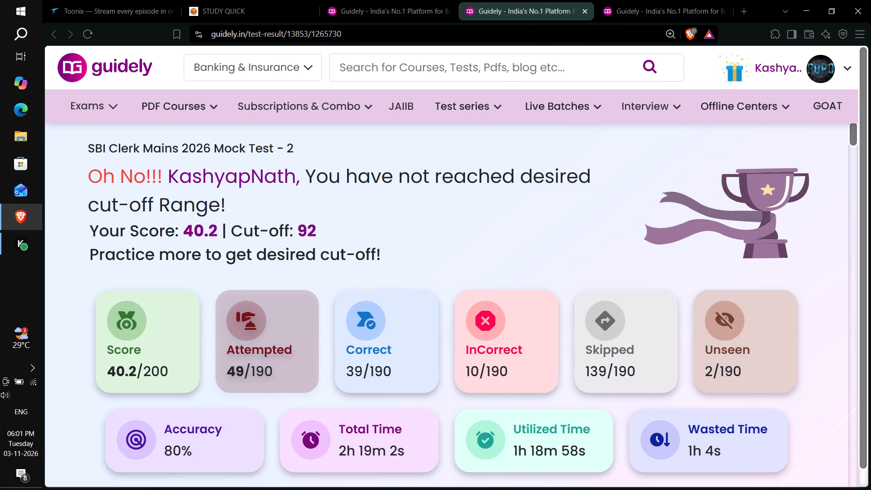
# Examine the sectional summary of the SBI Clerk Mains 2026 Mock Test - 2 result on Guidely, from the first section to Overall.
pyautogui.scroll(-2, 732, 348)
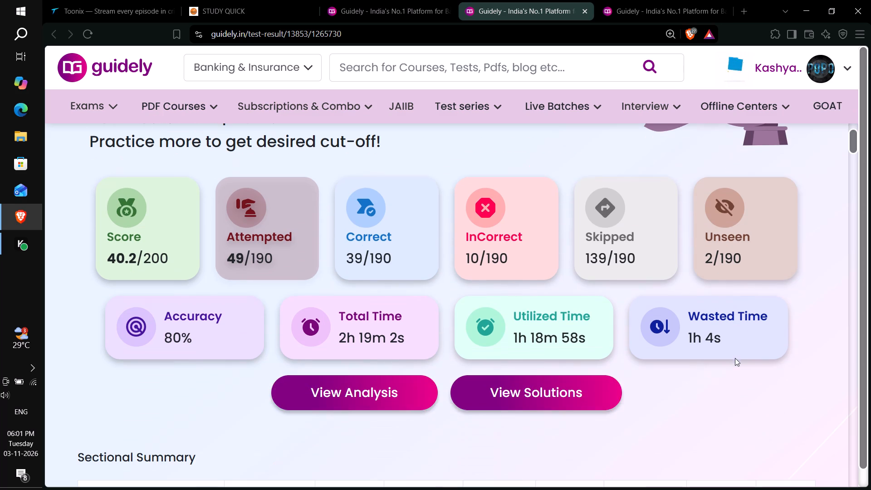
pyautogui.scroll(-4, 696, 373)
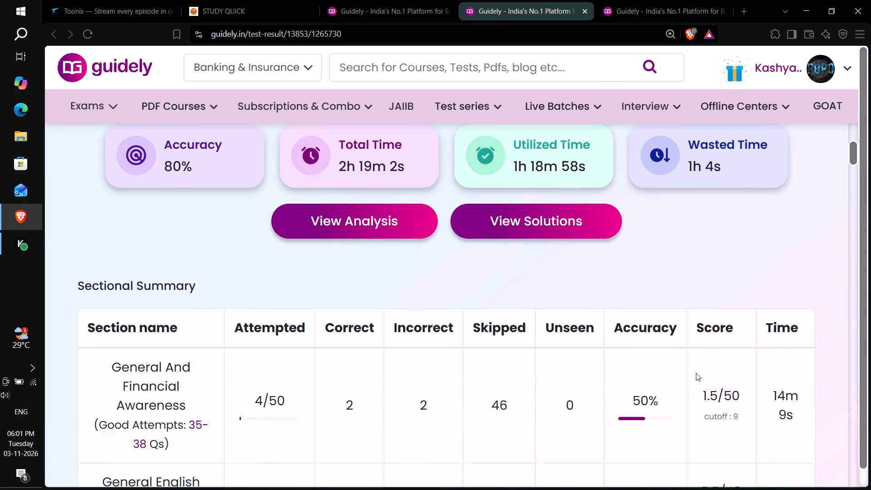
pyautogui.scroll(-3, 696, 373)
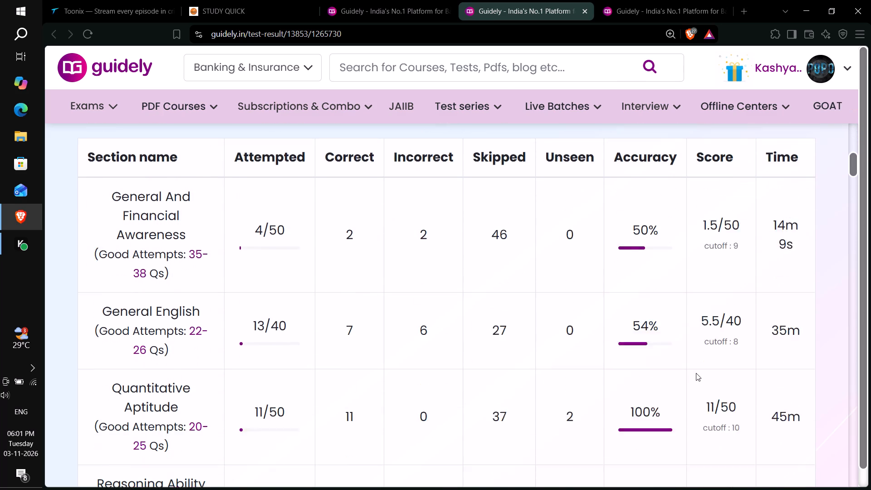
pyautogui.scroll(-1, 696, 373)
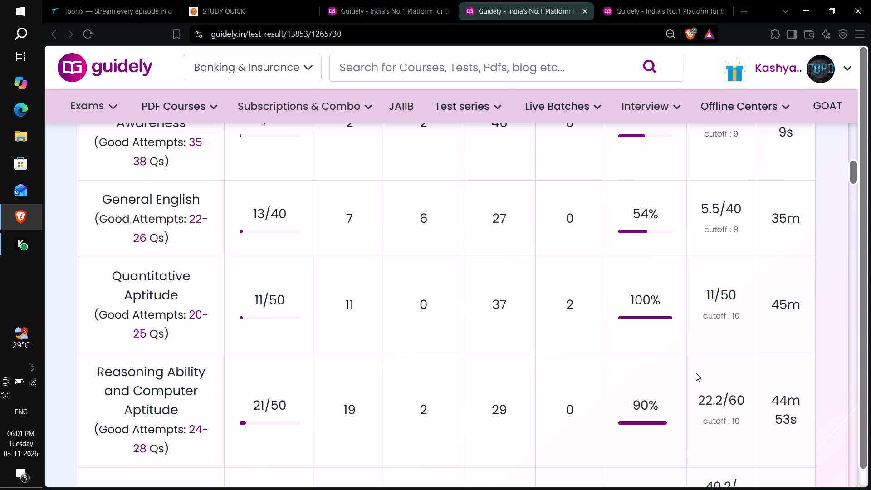
pyautogui.scroll(-4, 696, 373)
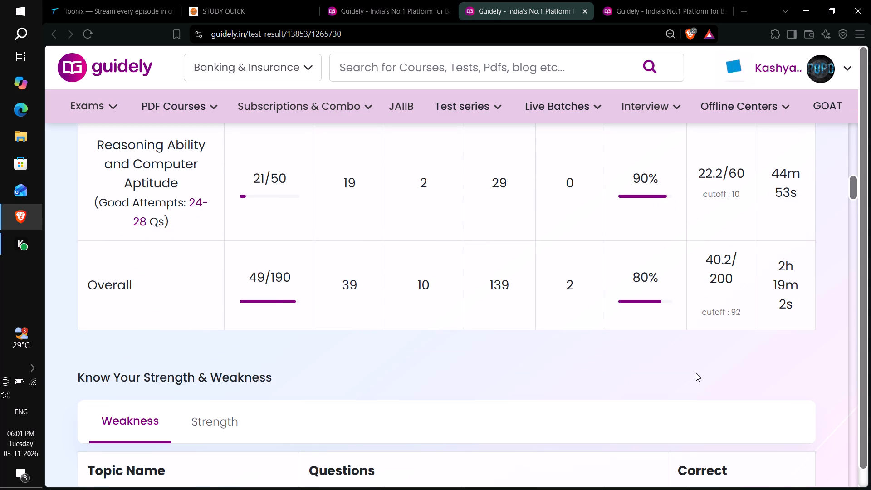
pyautogui.scroll(1, 696, 373)
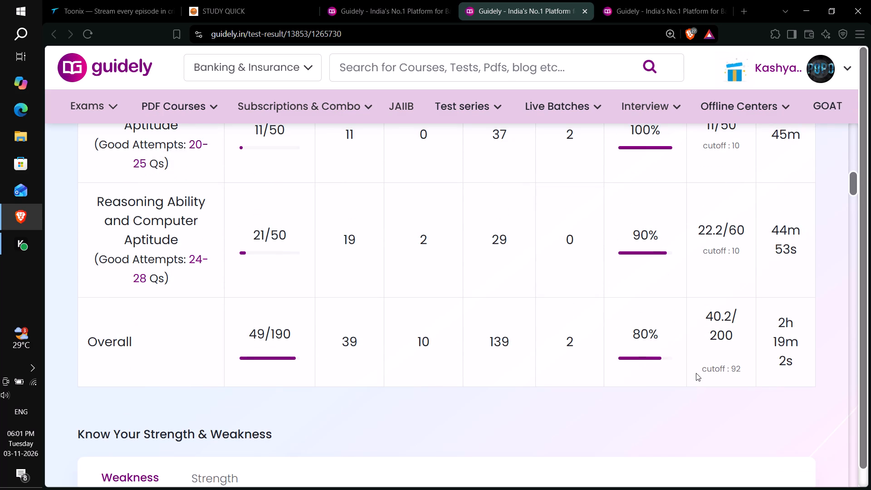
pyautogui.scroll(4, 696, 373)
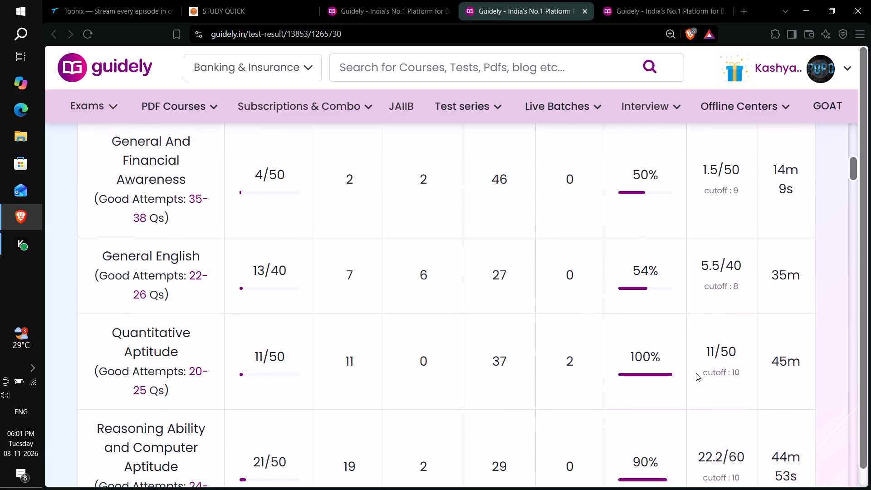
pyautogui.scroll(2, 696, 373)
pyautogui.scroll(-3, 696, 373)
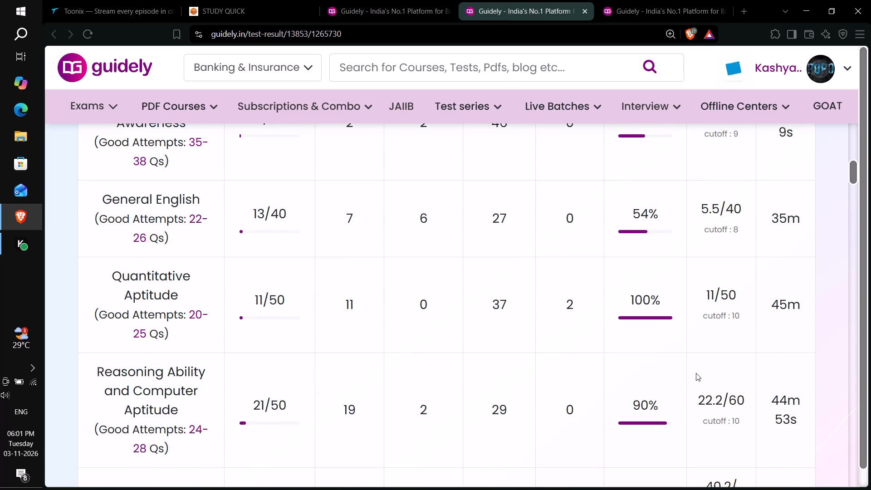
pyautogui.scroll(-1, 696, 373)
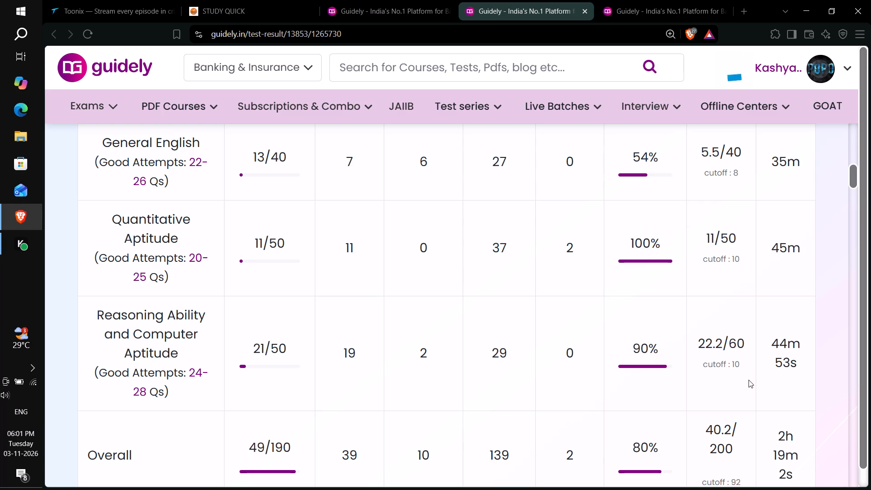
pyautogui.scroll(2, 749, 380)
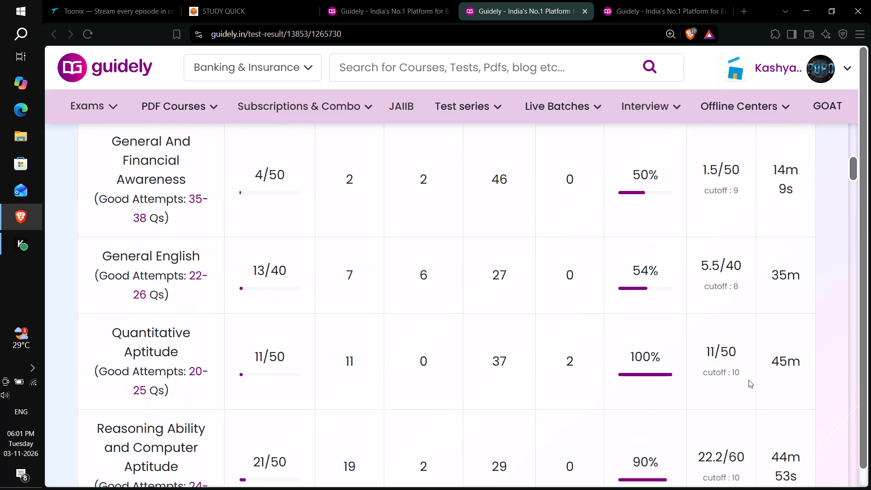
pyautogui.scroll(-2, 749, 380)
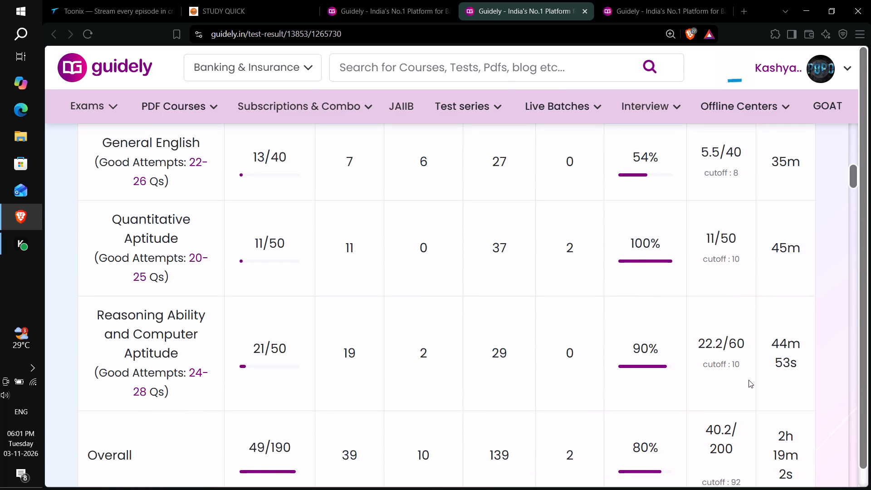
pyautogui.scroll(6, 749, 380)
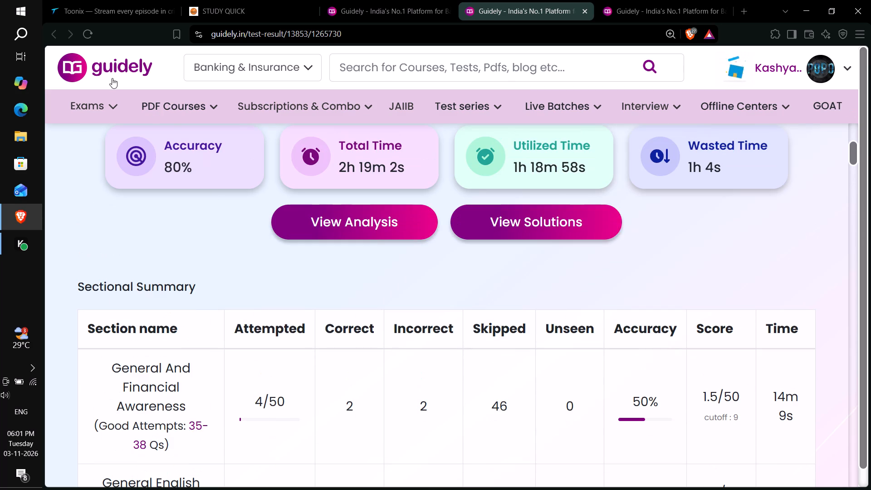
# Open YouTube in a new browser tab from the shortcut sites.
pyautogui.click(690, 0)
pyautogui.click(739, 11)
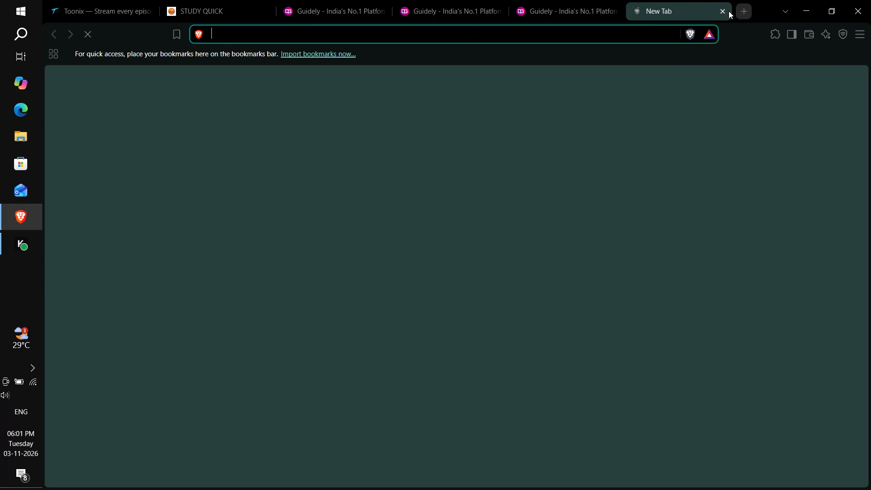
pyautogui.click(427, 113)
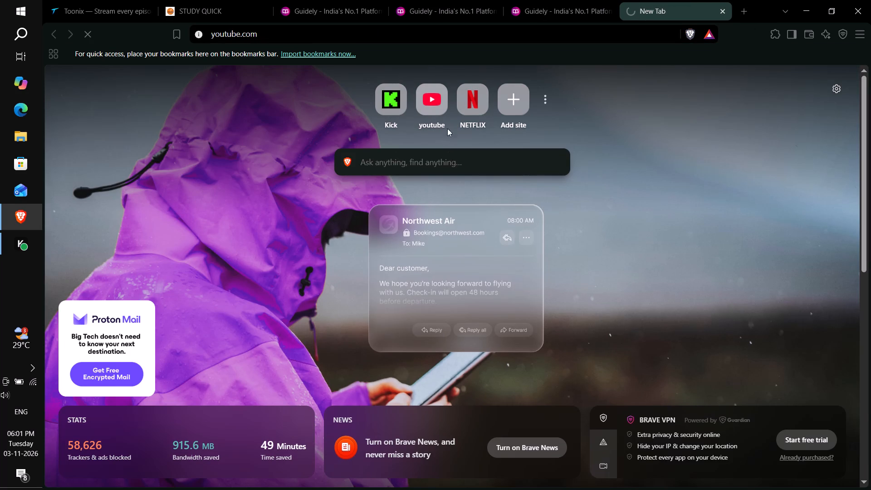